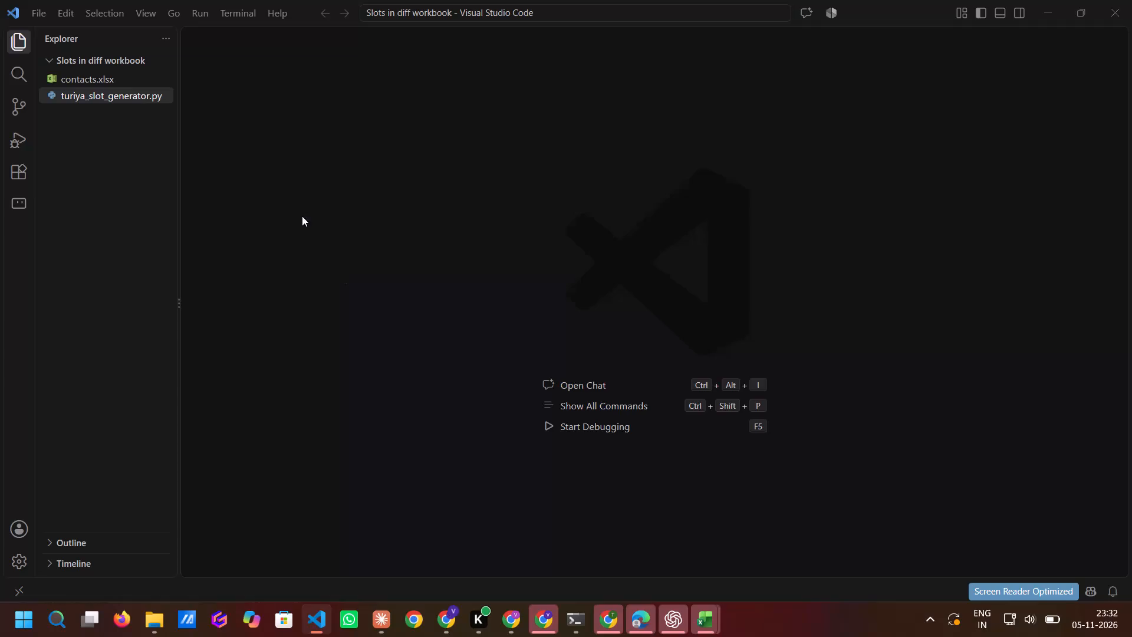
# Open turiya_slot_generator.py and run the Python script in the terminal.
pyautogui.click(151, 98)
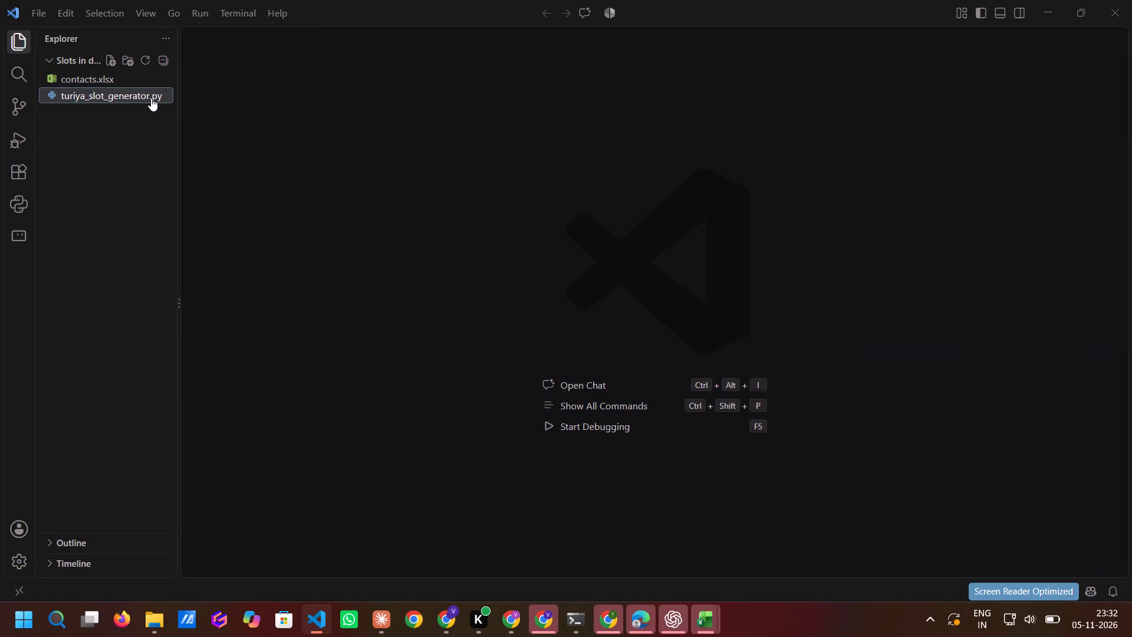
pyautogui.scroll(-4, 593, 443)
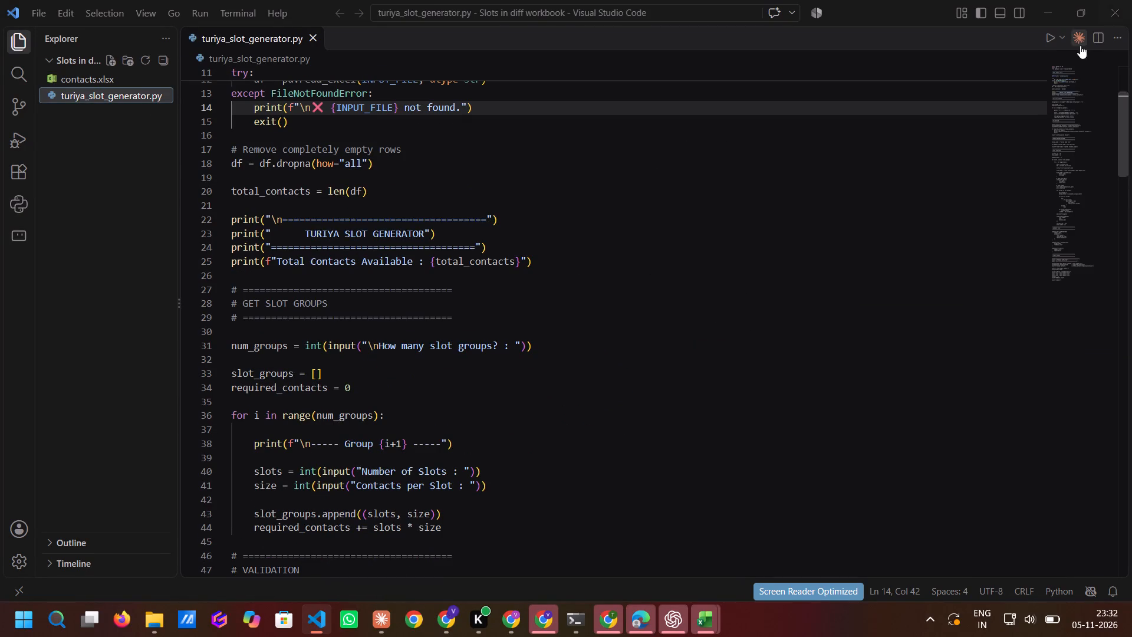
pyautogui.click(1047, 42)
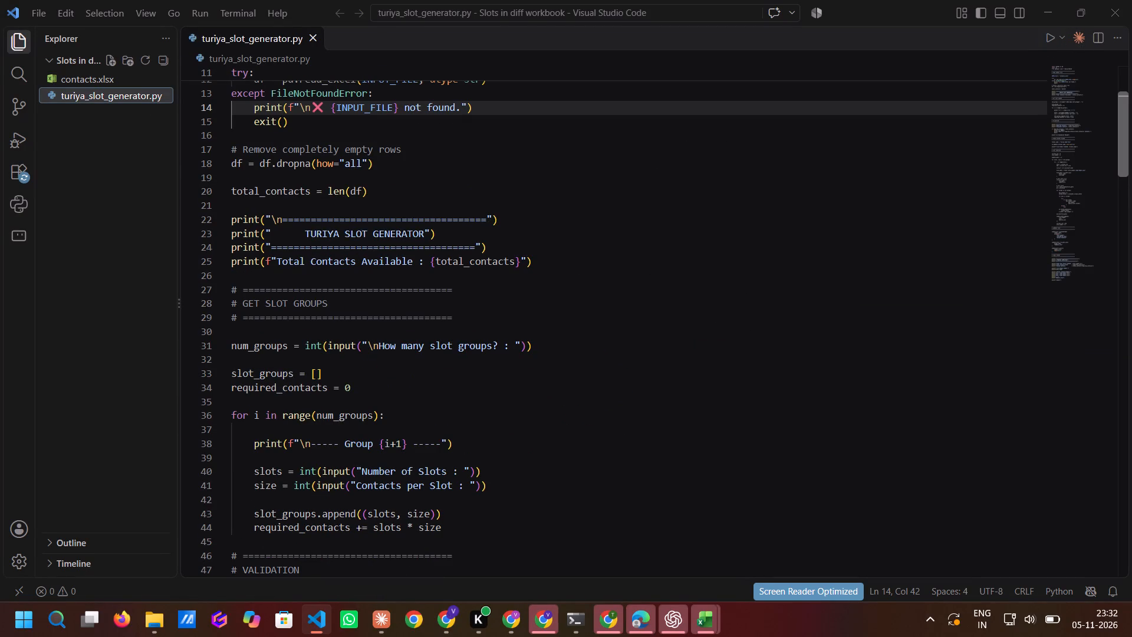
pyautogui.scroll(8, 856, 359)
pyautogui.scroll(-10, 857, 354)
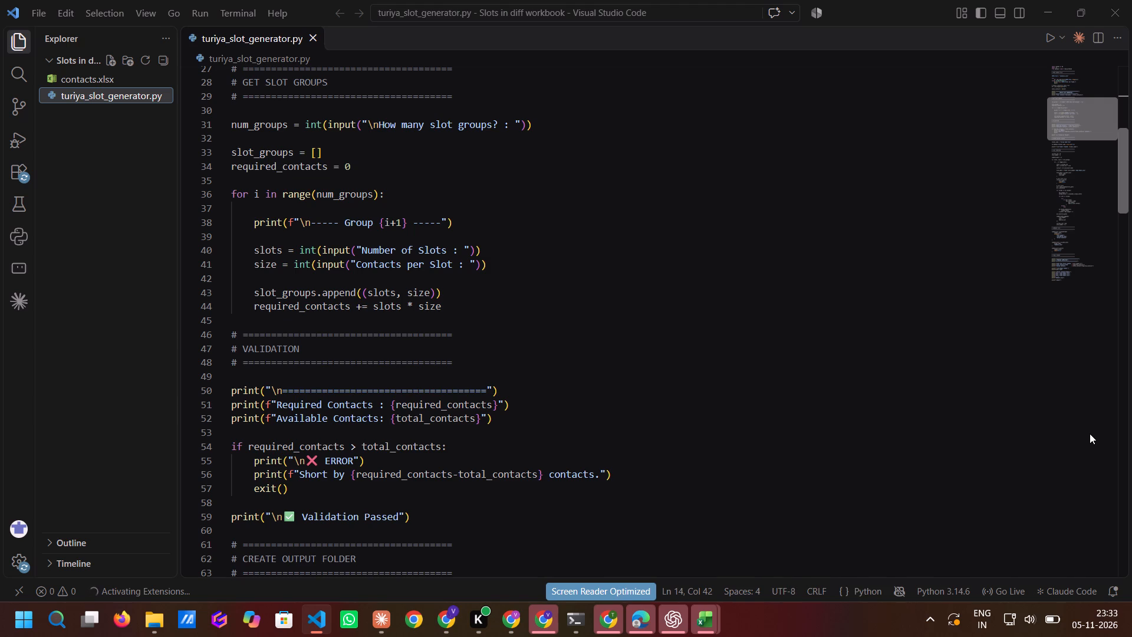
pyautogui.click(1047, 39)
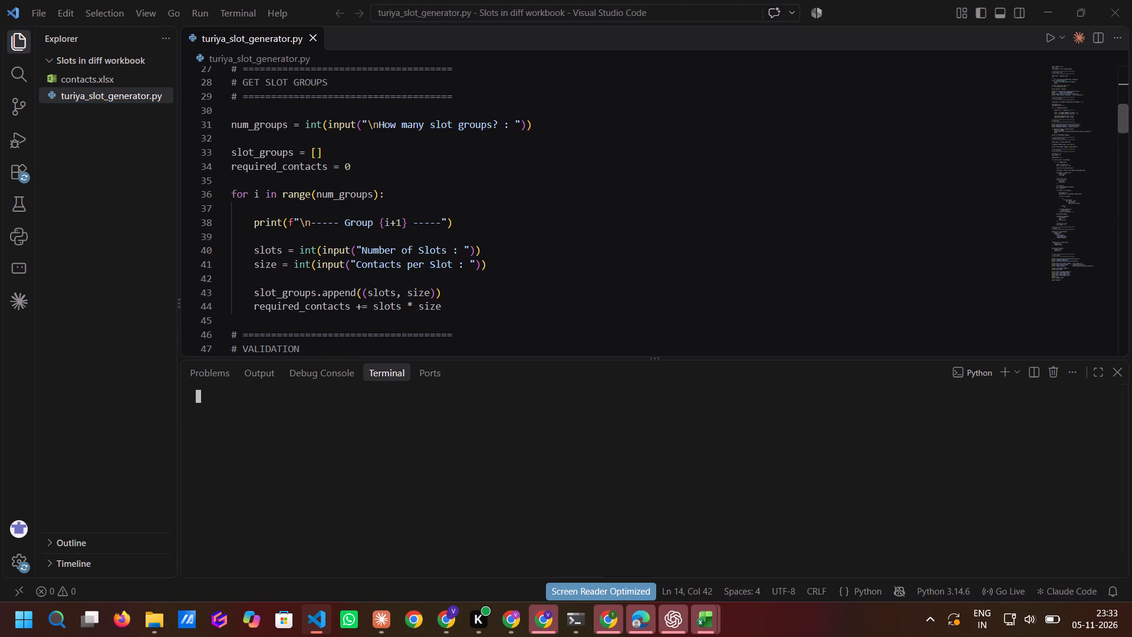
pyautogui.click(348, 441)
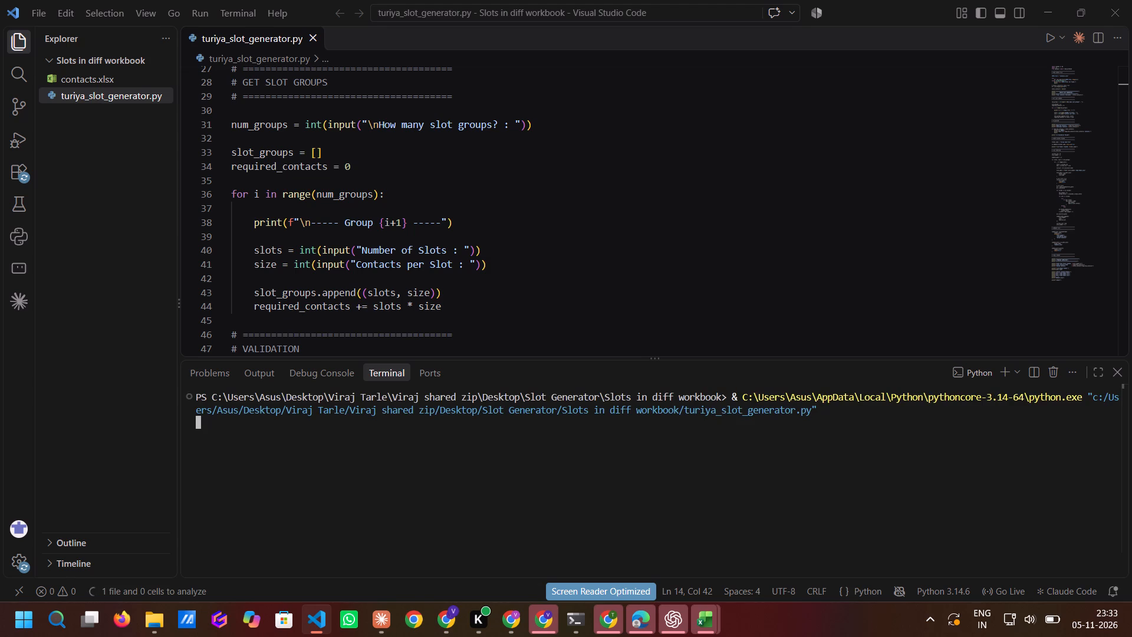
# Look through the slot generator code, from the slot group inputs to the summary file section.
pyautogui.scroll(-3, 350, 258)
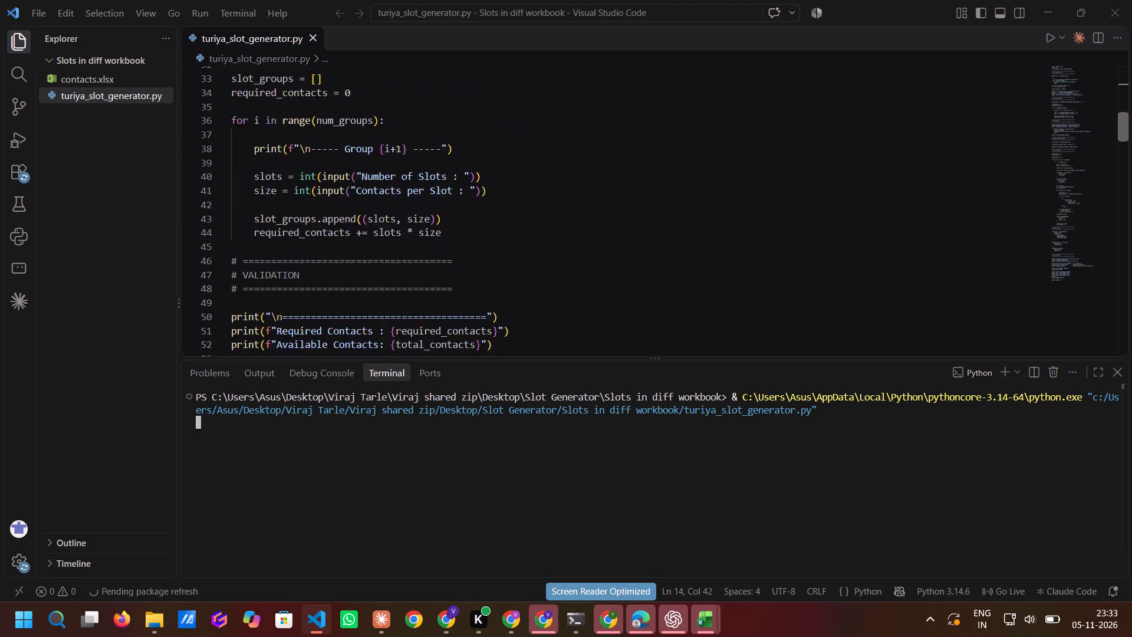
pyautogui.scroll(1, 333, 248)
pyautogui.scroll(-1, 331, 248)
pyautogui.scroll(10, 331, 248)
pyautogui.scroll(-5, 310, 221)
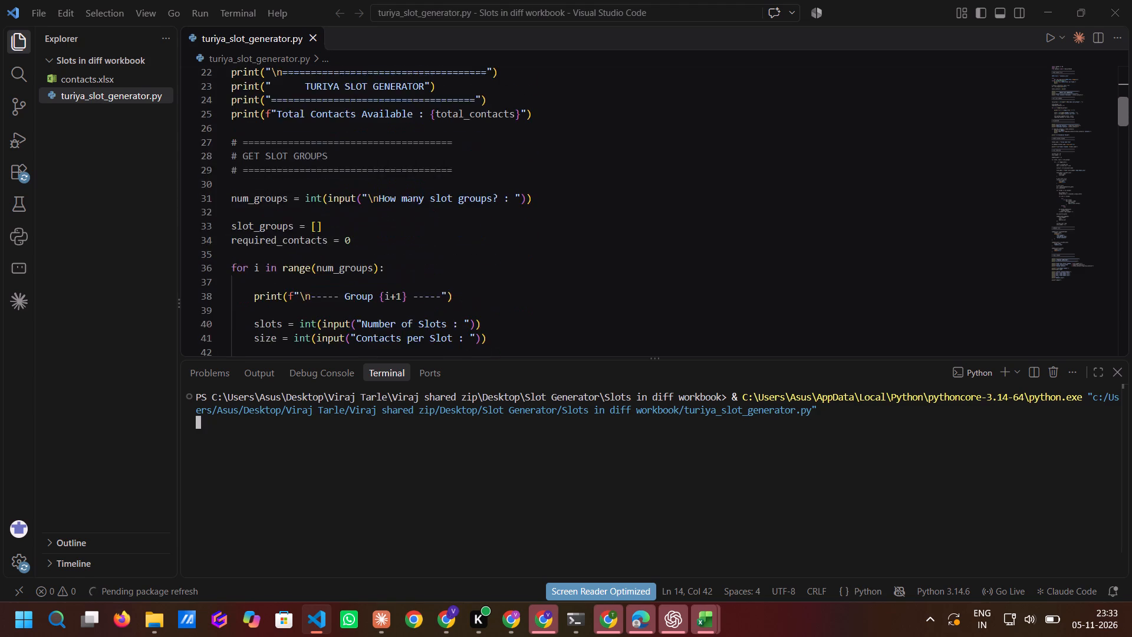
pyautogui.scroll(-6, 310, 221)
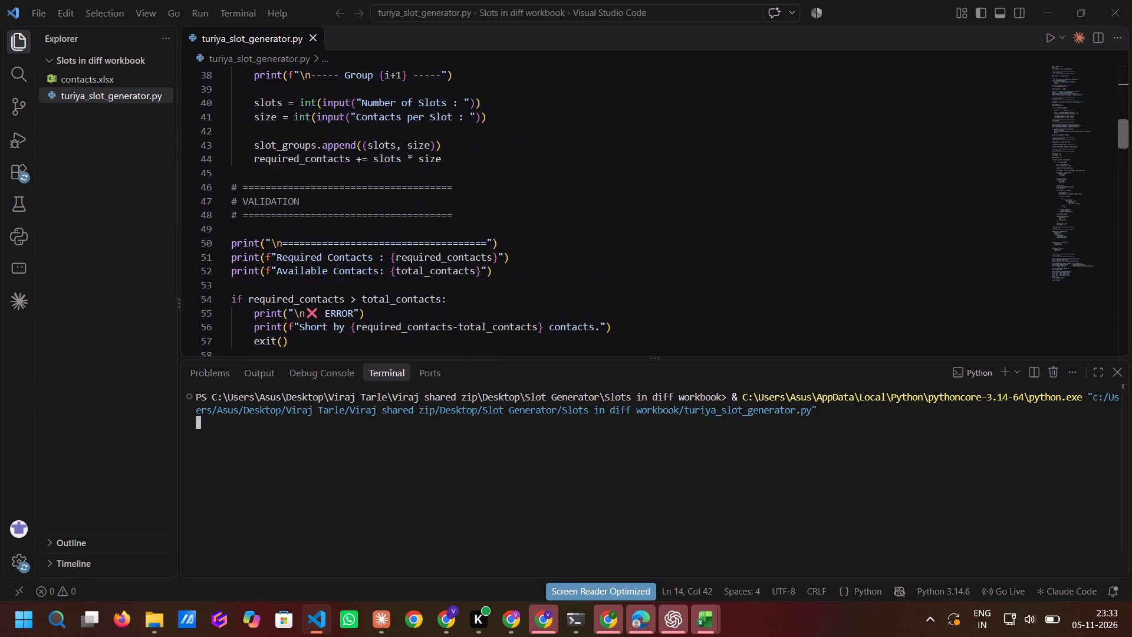
pyautogui.scroll(-19, 304, 217)
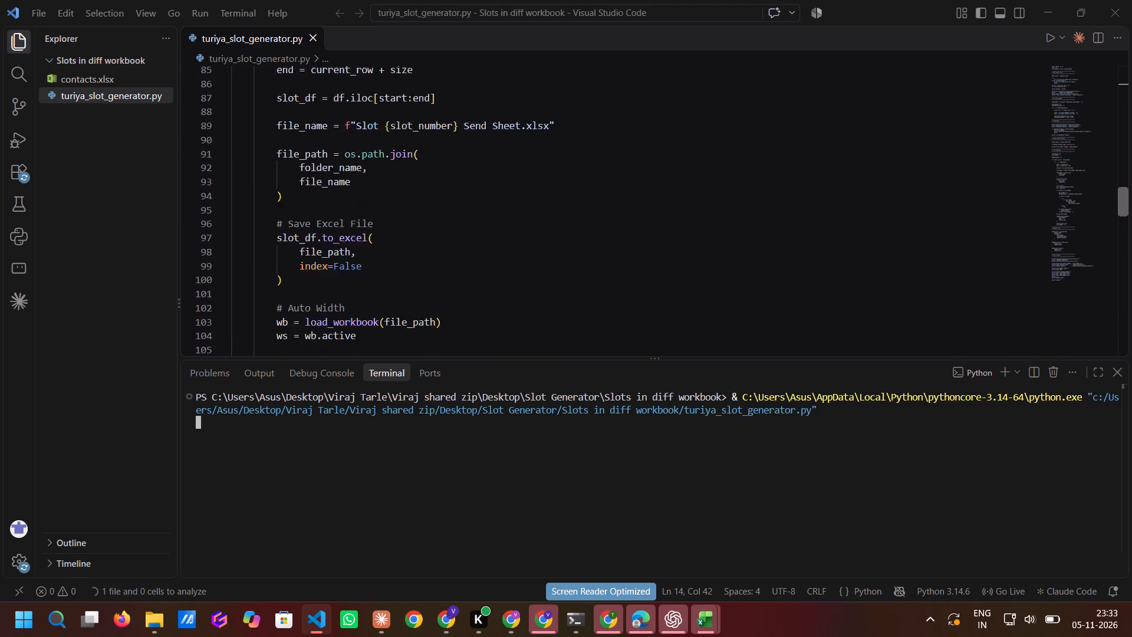
pyautogui.scroll(-1, 408, 47)
pyautogui.scroll(-8, 507, 150)
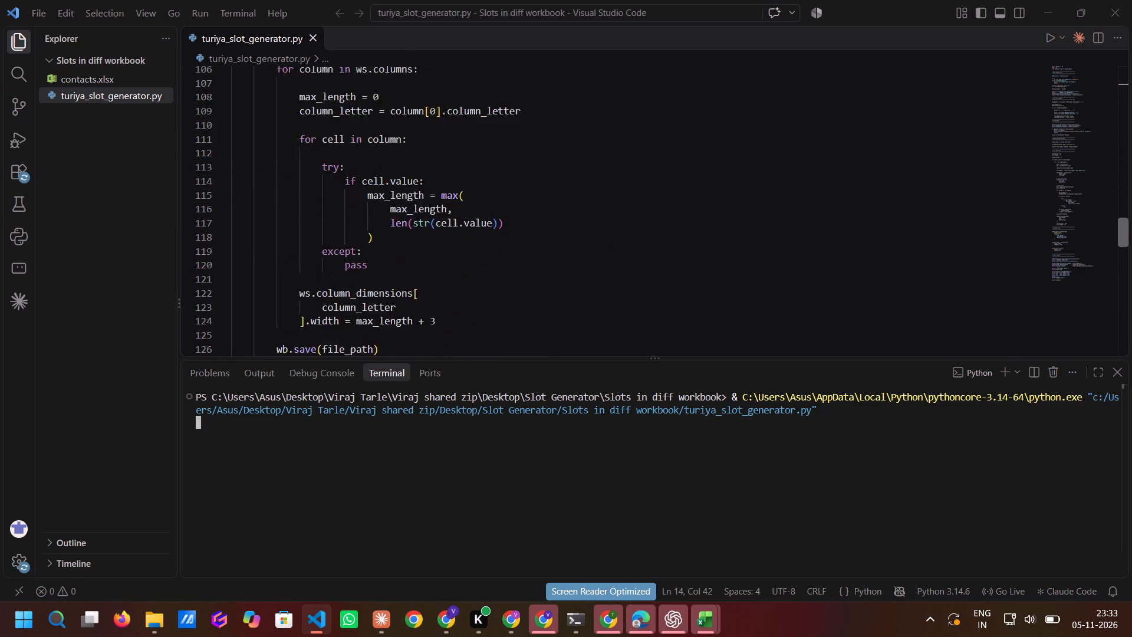
pyautogui.scroll(-4, 531, 261)
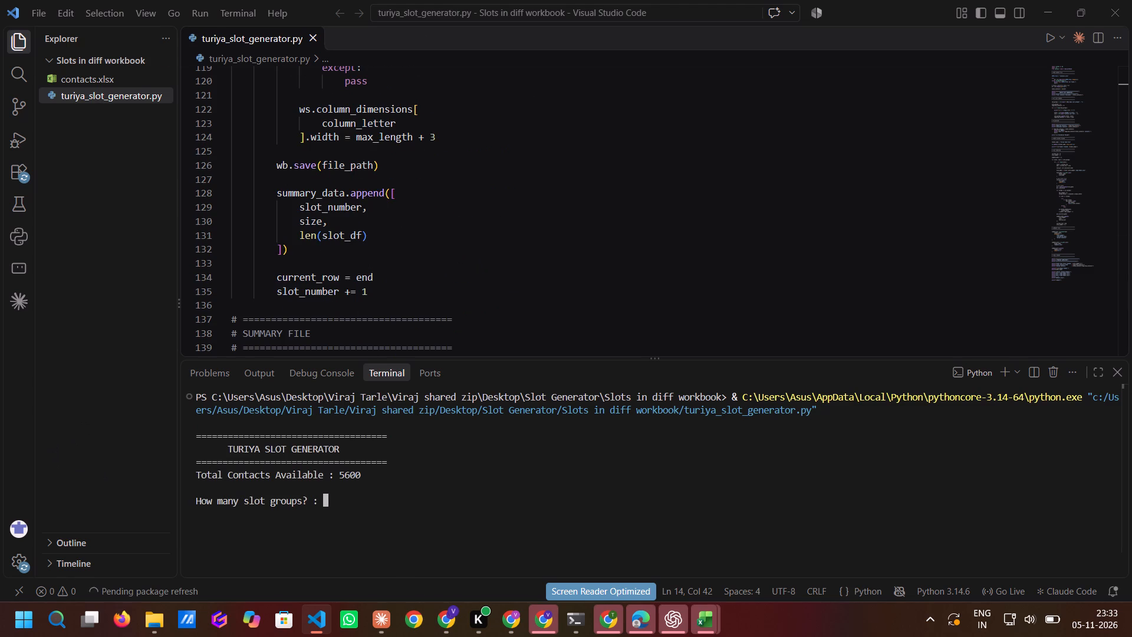
# Answer the script's slot group prompt with 1 group.
pyautogui.click(368, 508)
pyautogui.press('1')
pyautogui.press('Return')
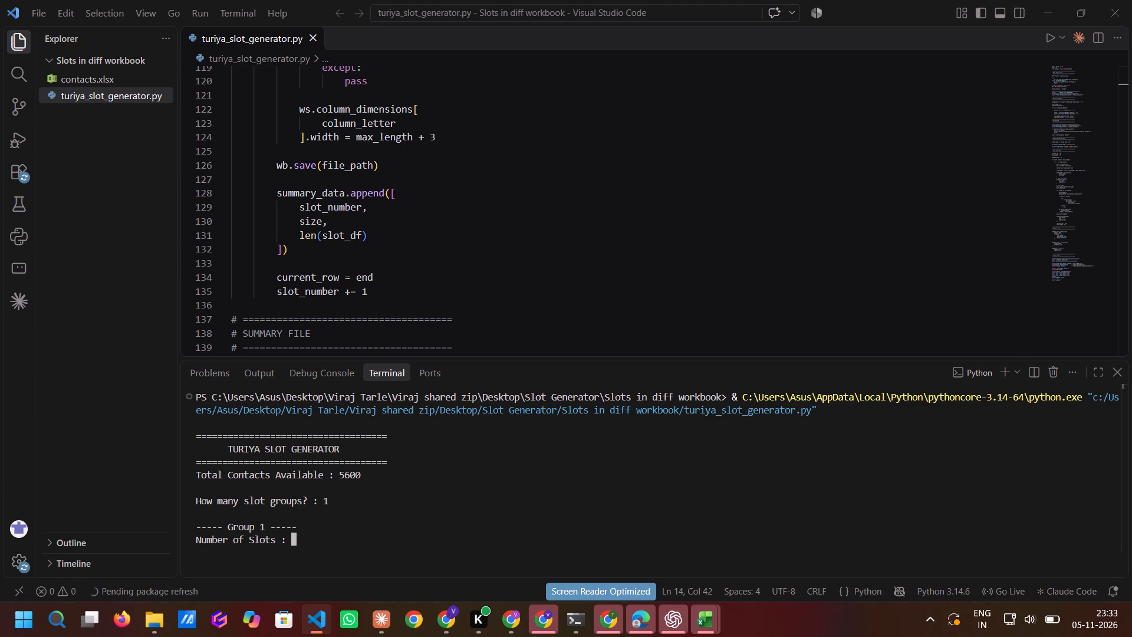
# Open Calculator and divide 5600 contacts by 250 to work out the slot count.
pyautogui.press('c')
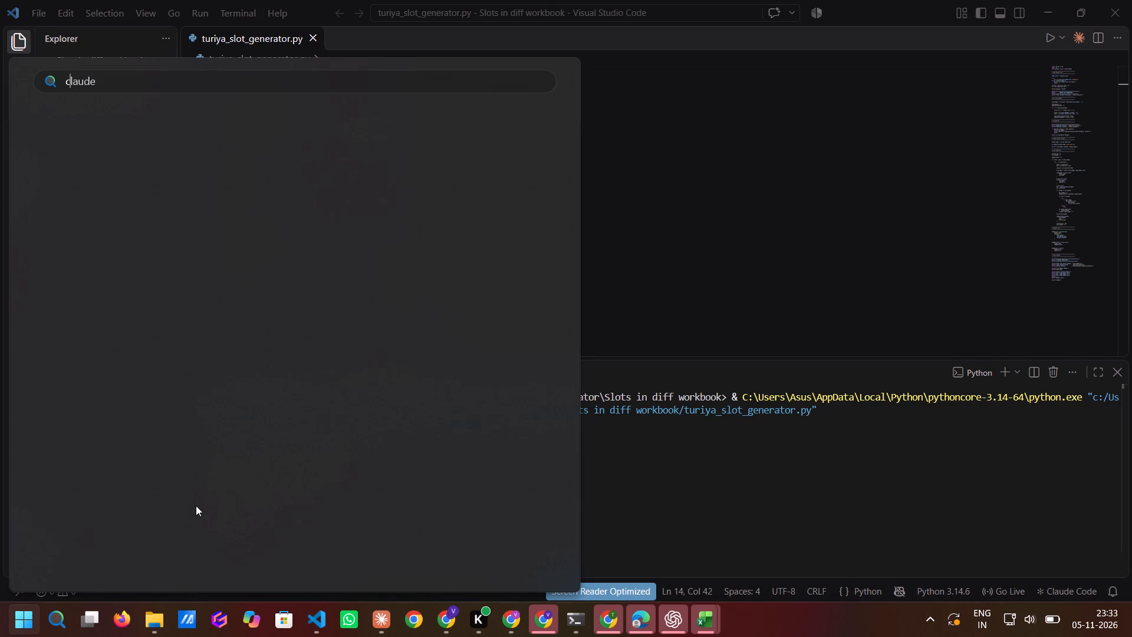
pyautogui.write('alcu')
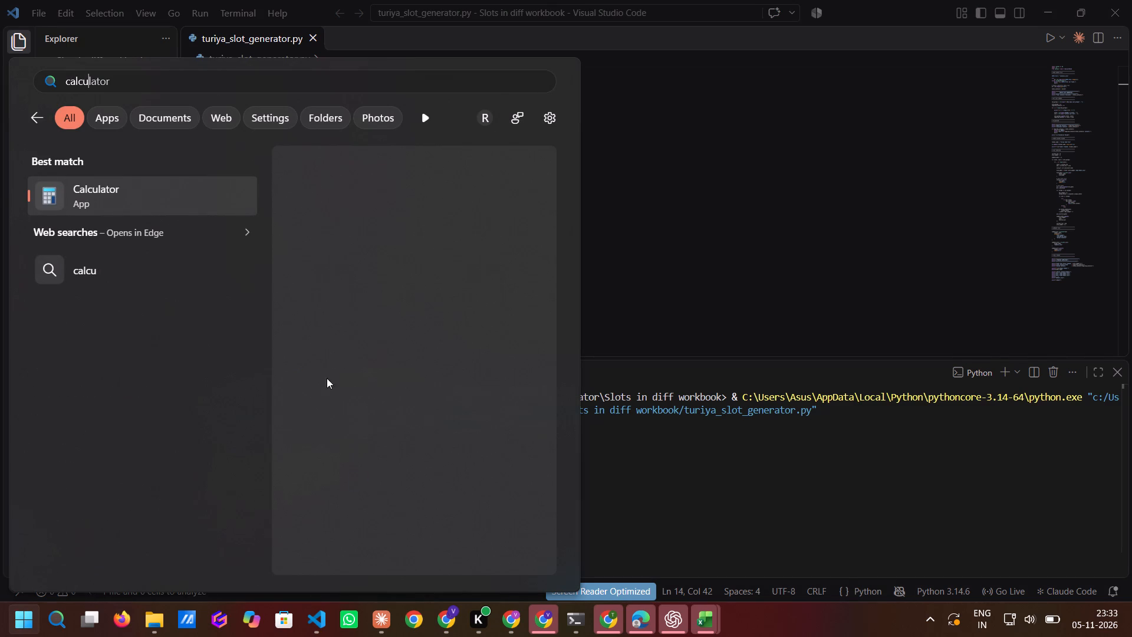
pyautogui.click(322, 304)
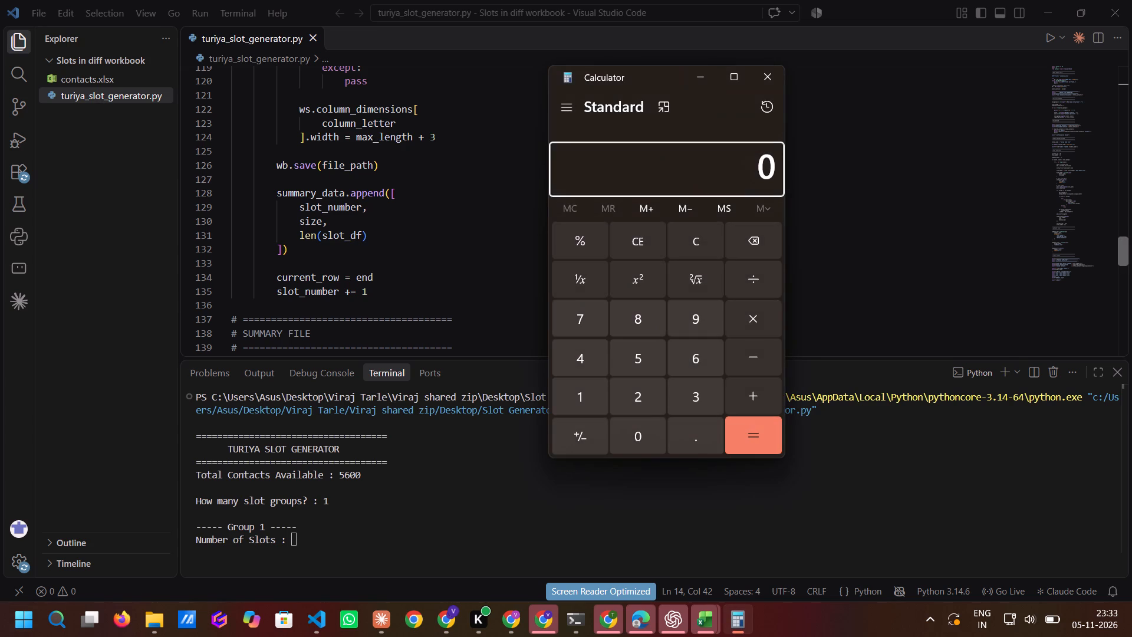
pyautogui.write('5600')
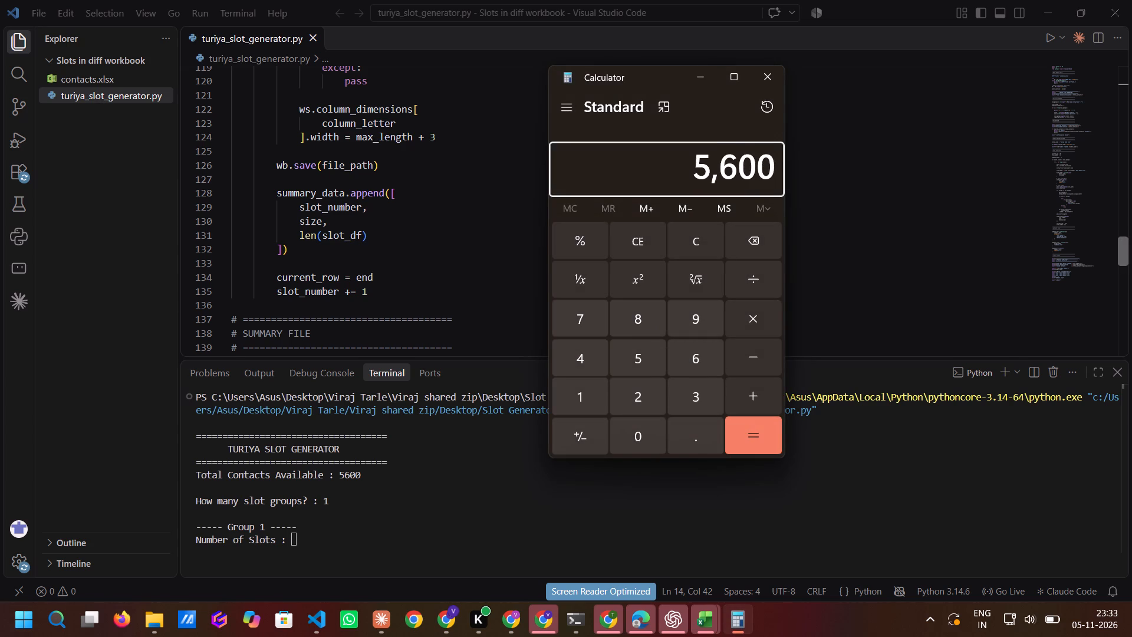
pyautogui.press('/')
pyautogui.write('250')
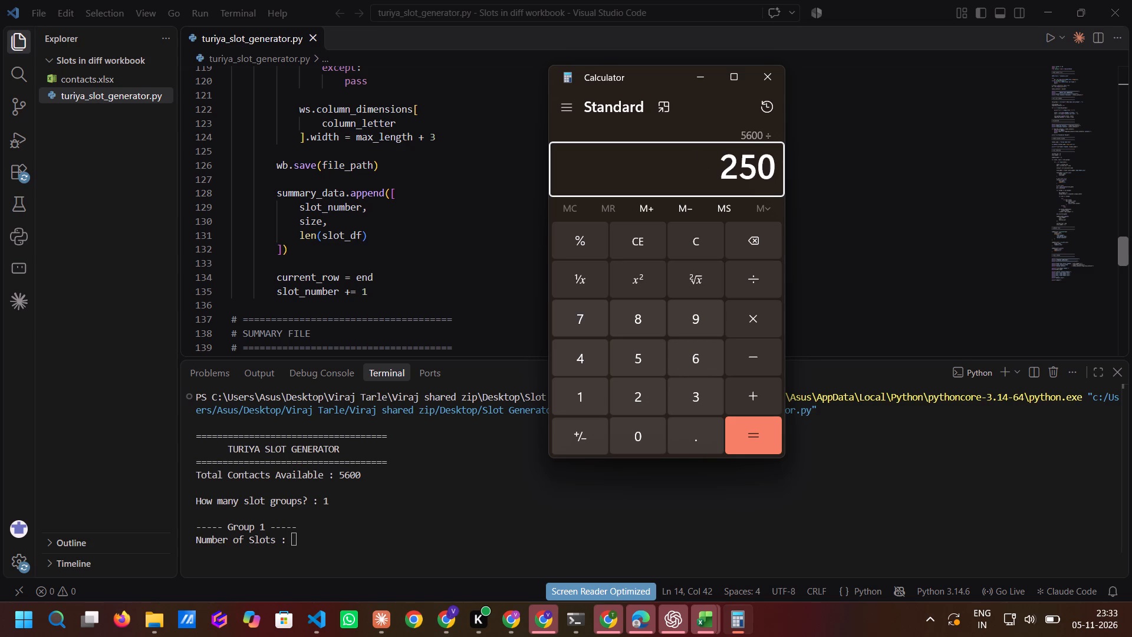
pyautogui.press('Return')
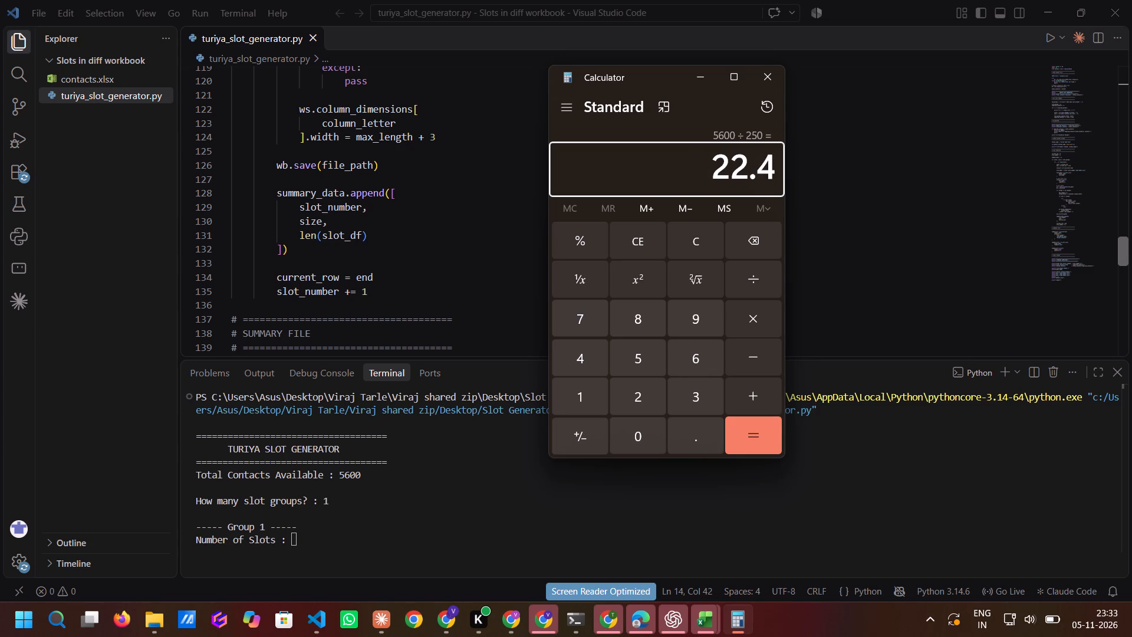
# Back in Visual Studio Code, enter 2 slots with 250 contacts per slot for Group 1.
pyautogui.click(308, 530)
pyautogui.press('2')
pyautogui.press('Return')
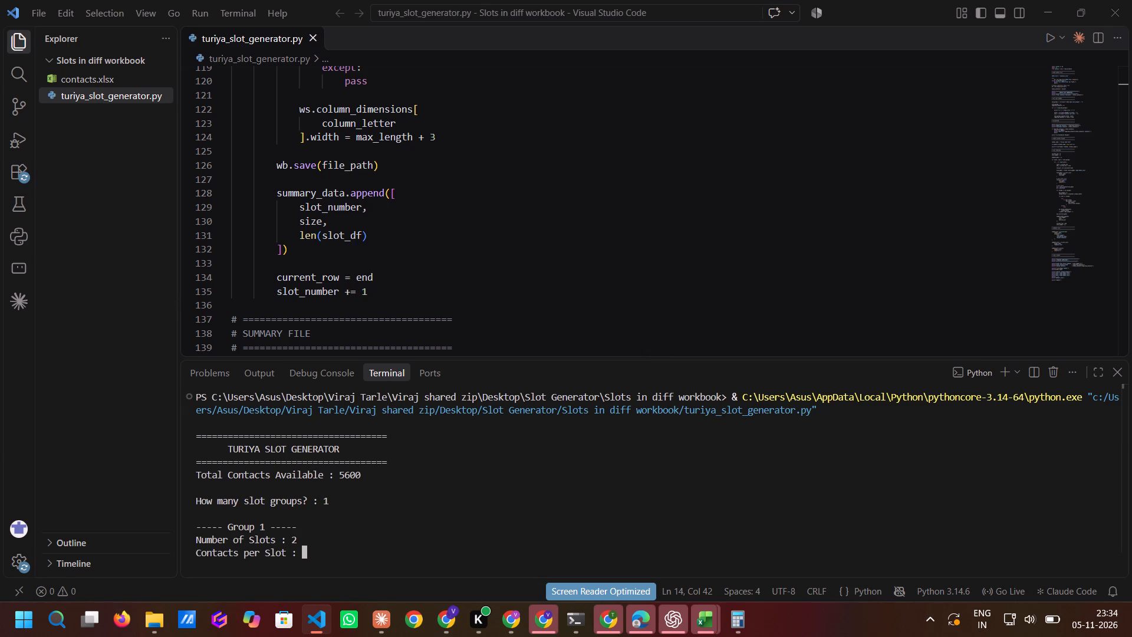
pyautogui.write('250')
pyautogui.press('Return')
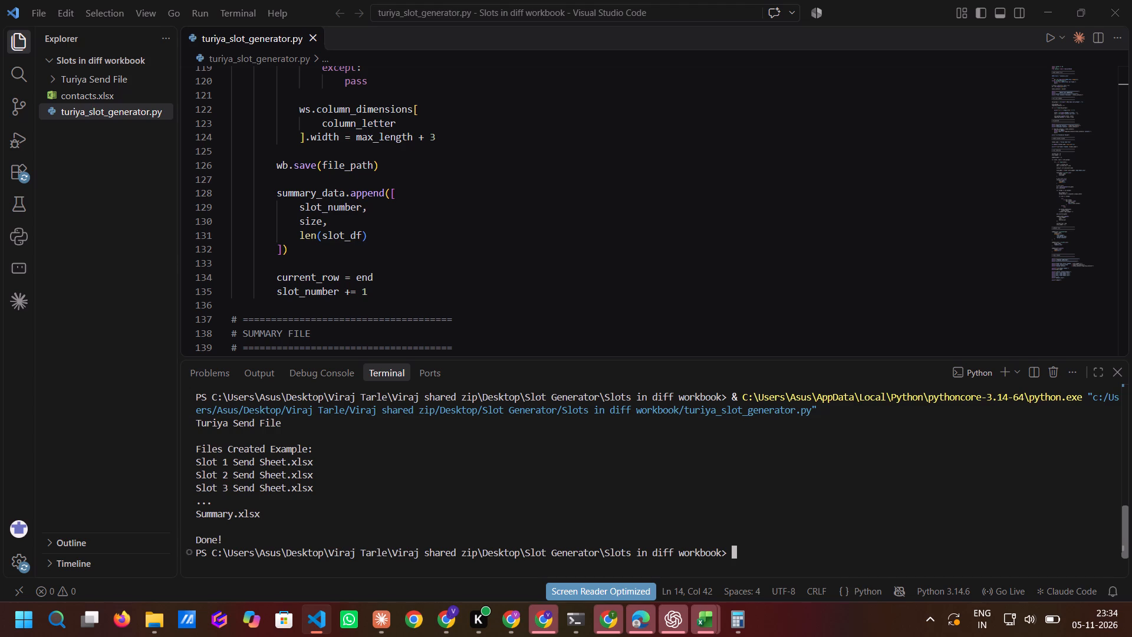
# Review the script's terminal output, checking the entered group values, validation, contact usage and created files.
pyautogui.scroll(2, 308, 530)
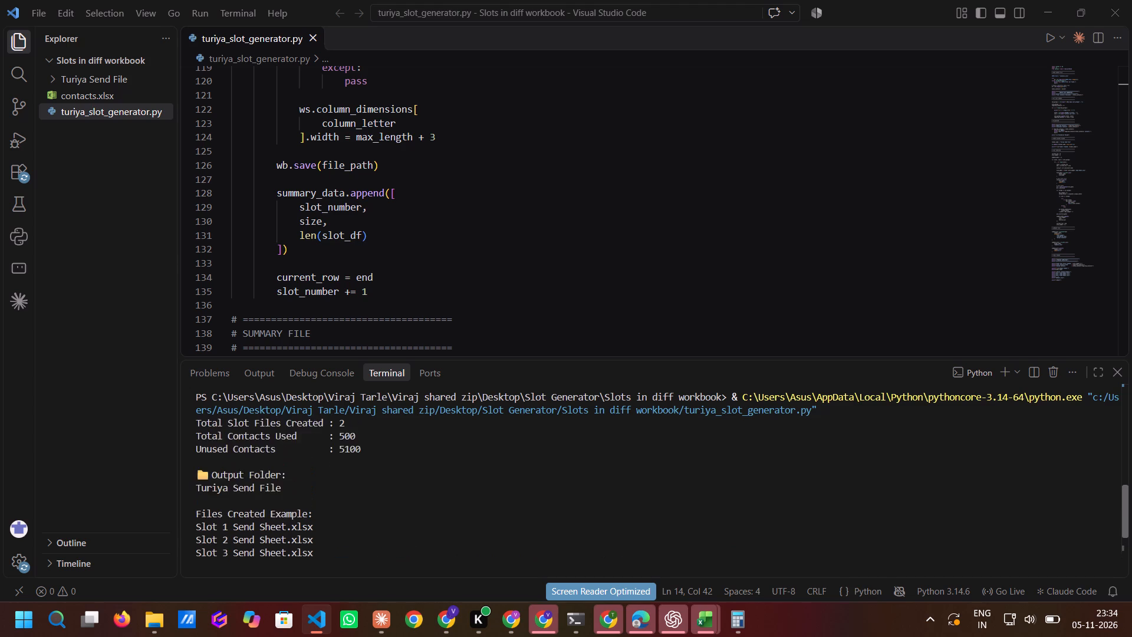
pyautogui.scroll(2, 308, 530)
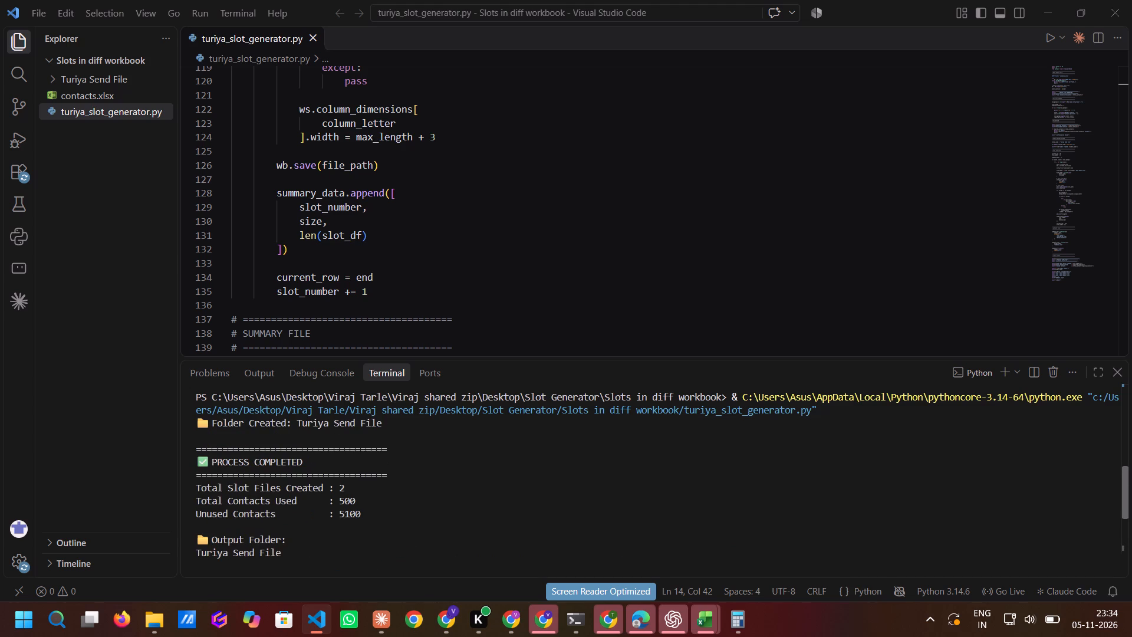
pyautogui.scroll(4, 308, 530)
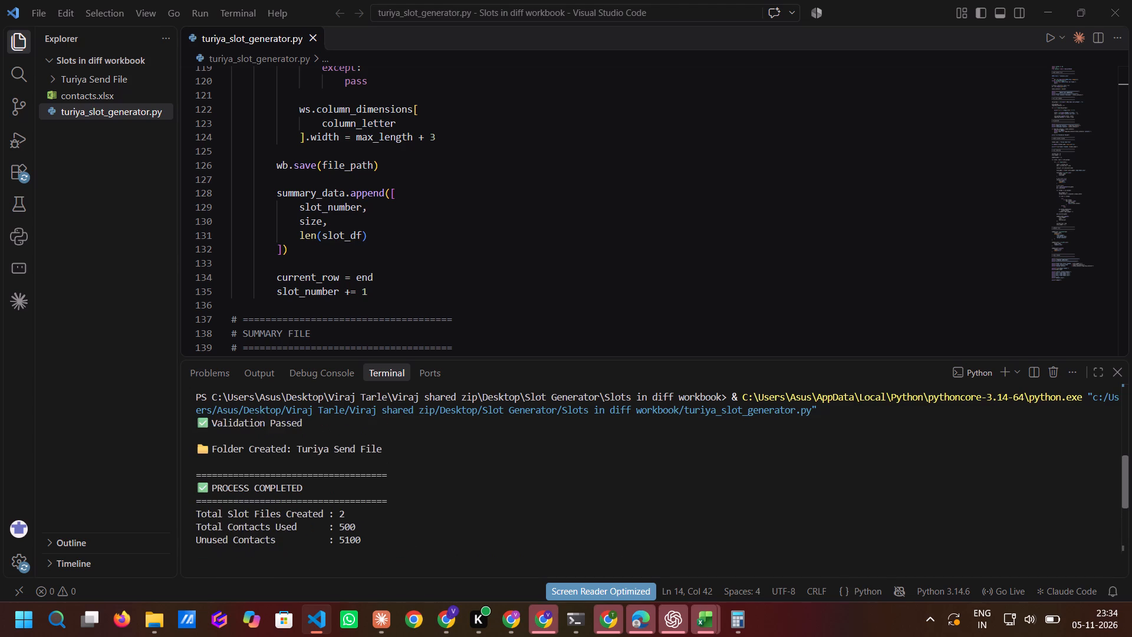
pyautogui.scroll(2, 308, 530)
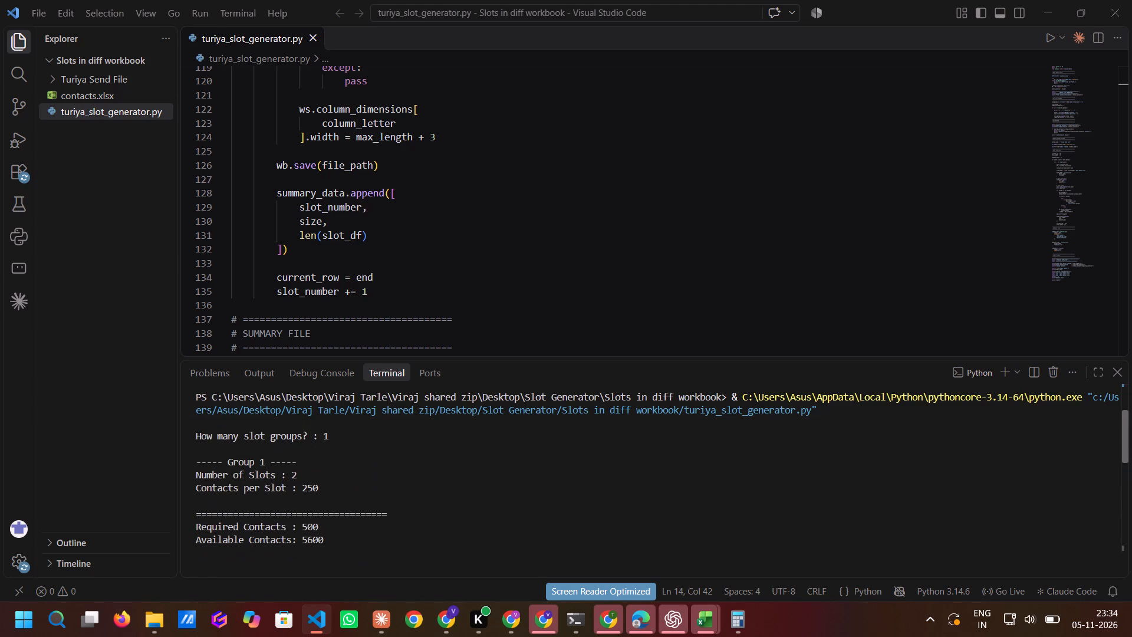
pyautogui.scroll(2, 308, 530)
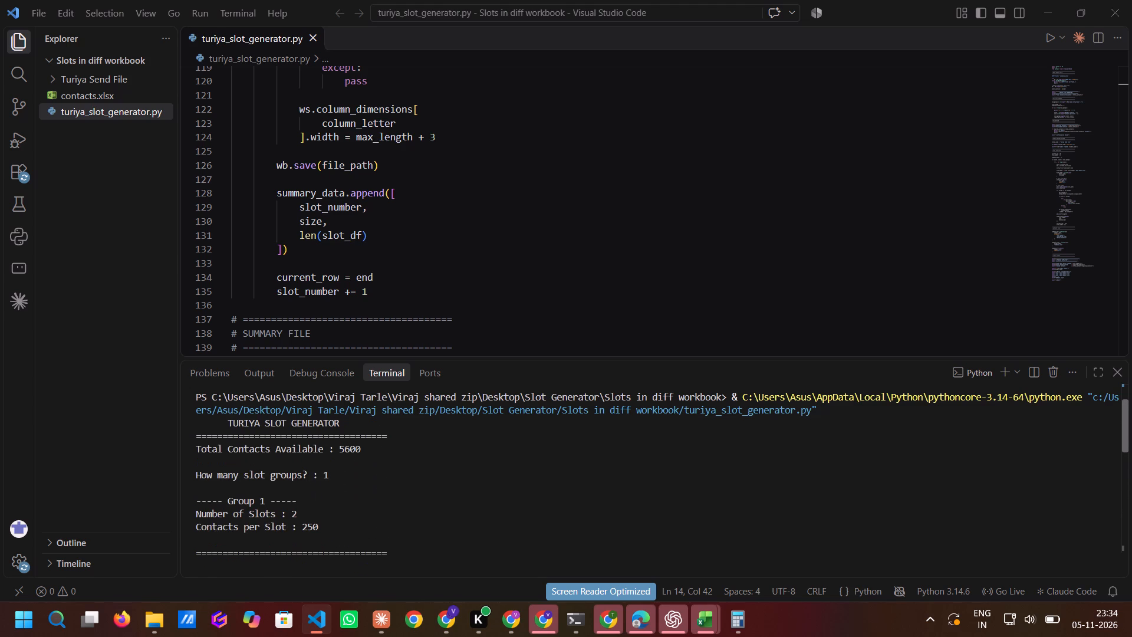
pyautogui.scroll(-1, 308, 530)
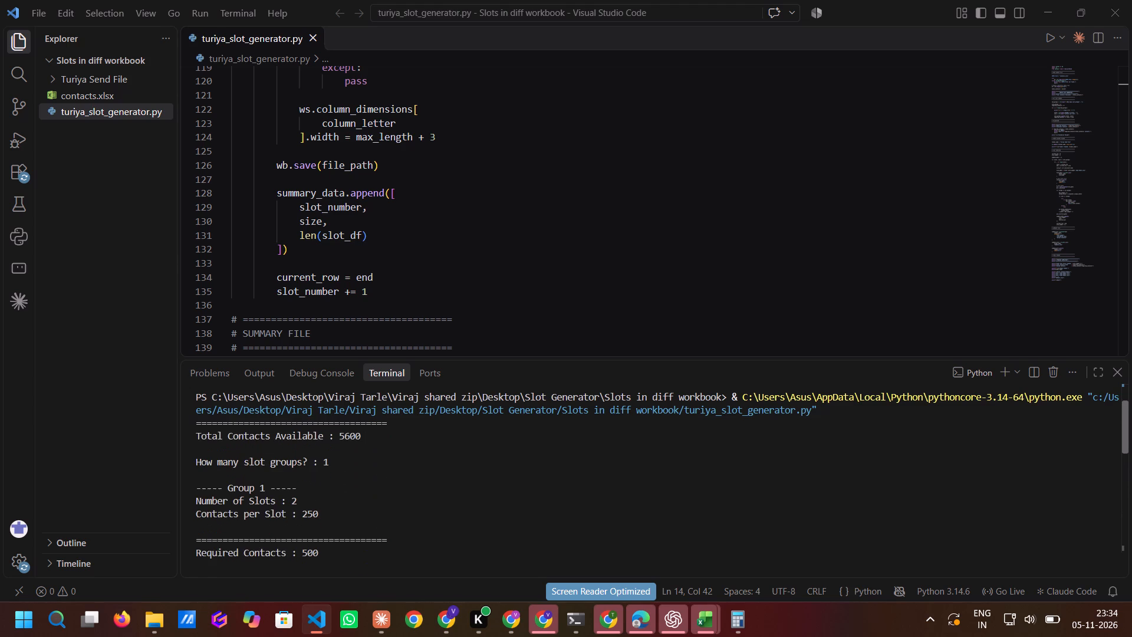
pyautogui.scroll(-2, 308, 530)
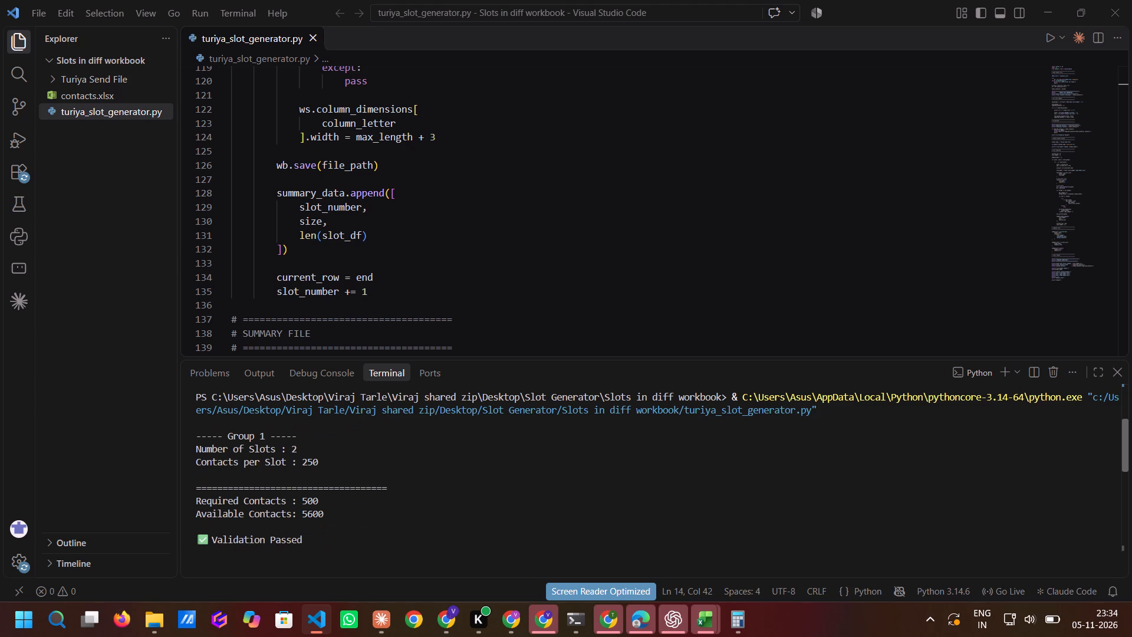
pyautogui.scroll(-1, 308, 530)
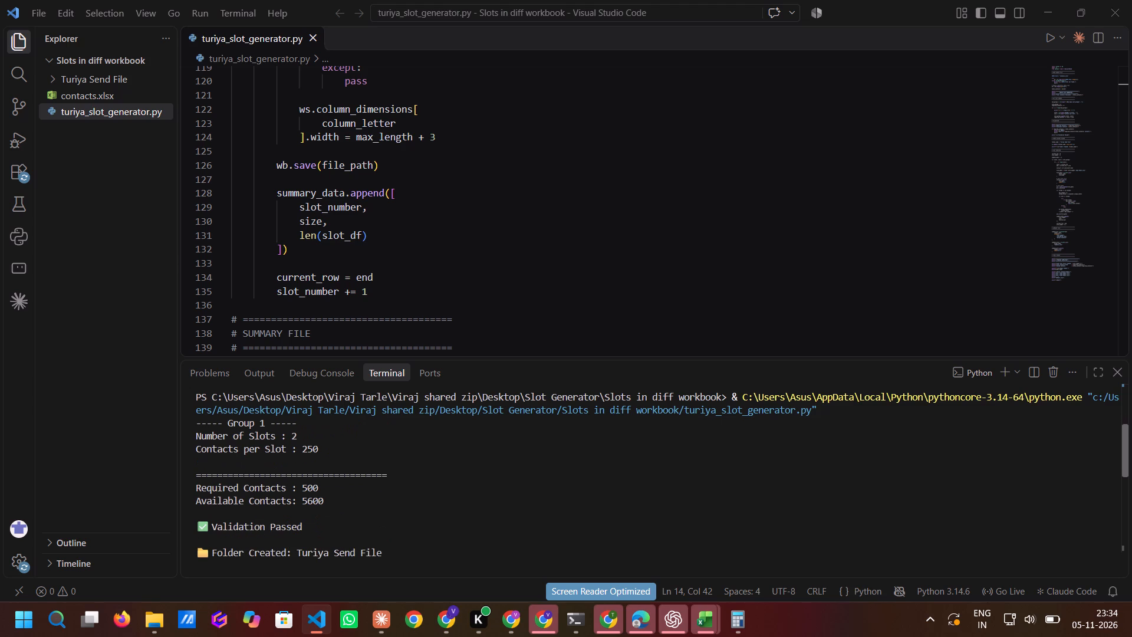
pyautogui.scroll(-9, 308, 530)
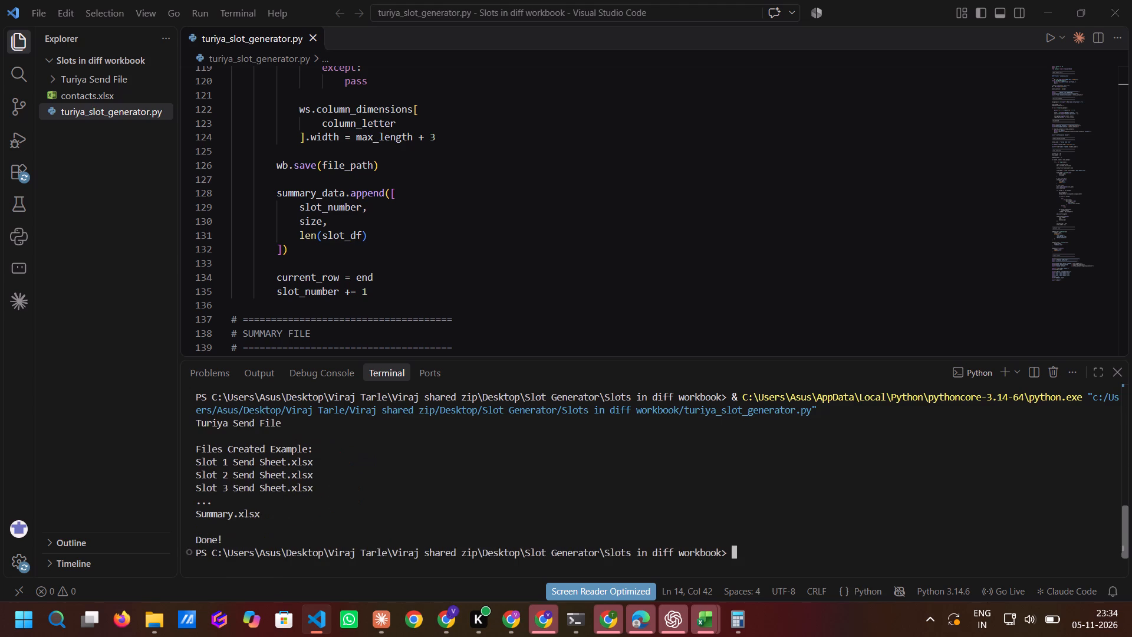
pyautogui.click(410, 494)
# In File Explorer, delete the Turiya Send File folder from the Slots in diff workbook folder.
pyautogui.scroll(3, 410, 494)
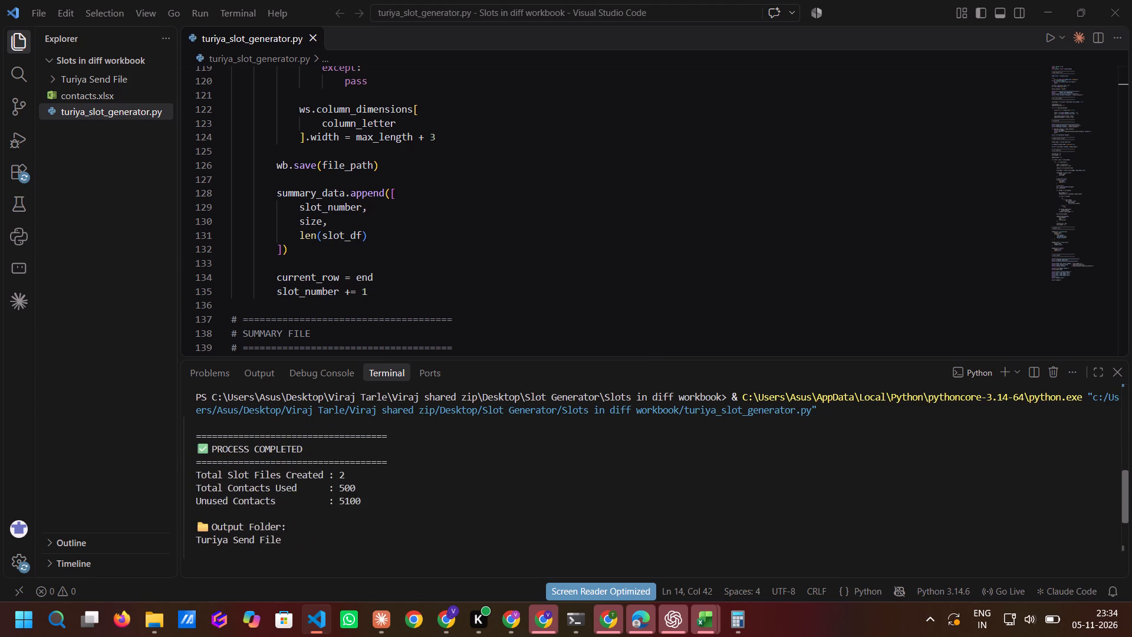
pyautogui.scroll(1, 410, 494)
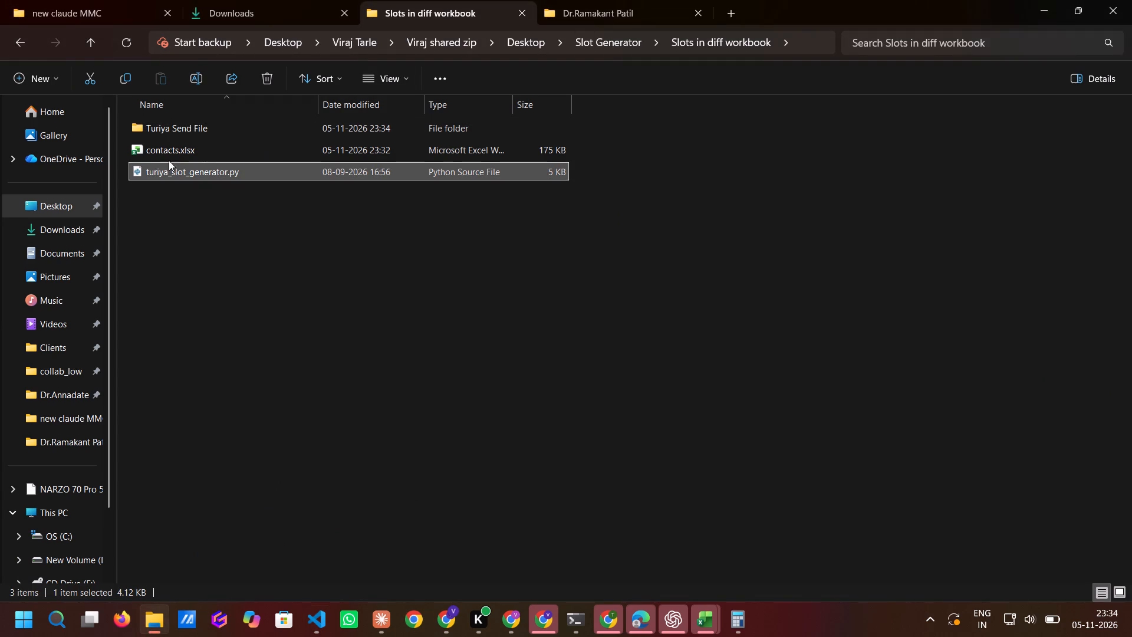
pyautogui.click(193, 125)
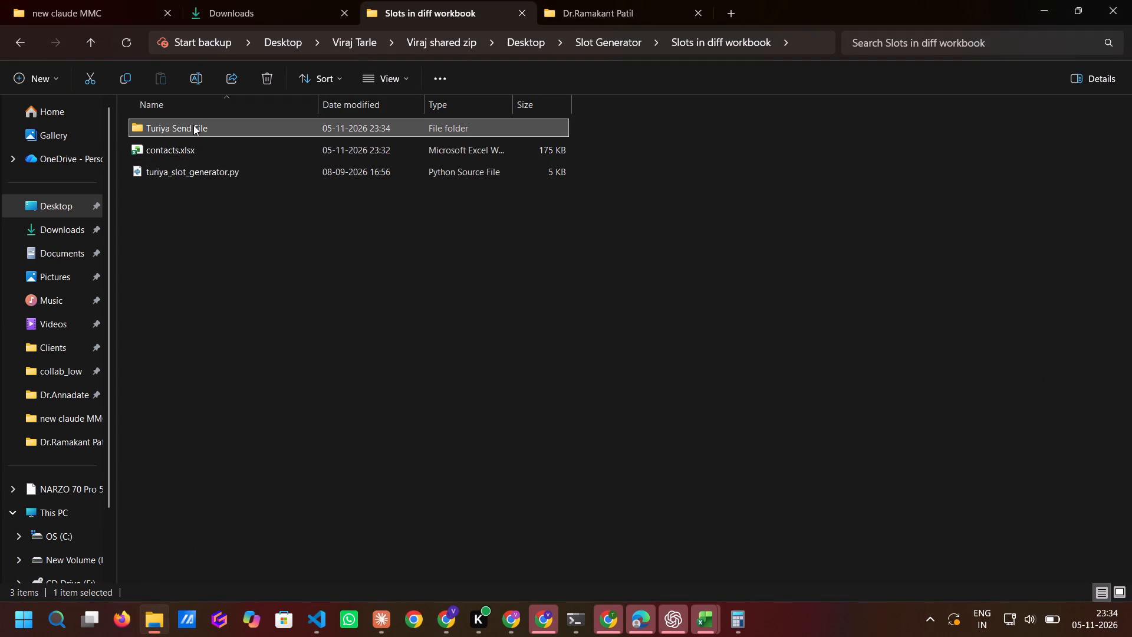
pyautogui.press('Delete')
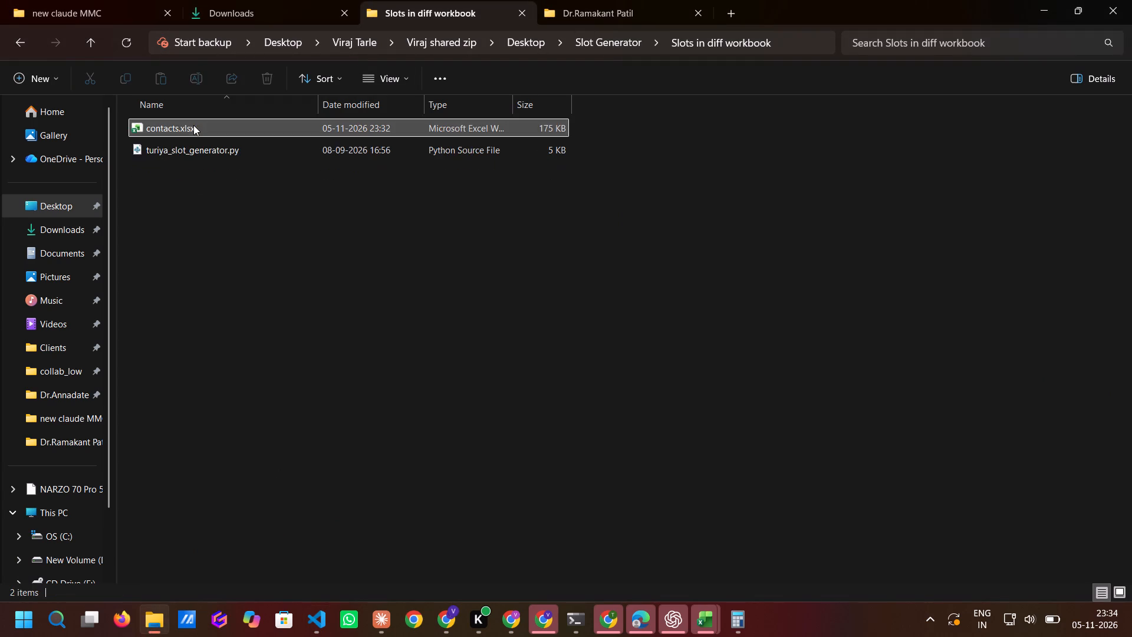
# Back in Visual Studio Code, discard the old terminal, rerun turiya_slot_generator.py and answer the slot group prompt with 2 groups.
pyautogui.scroll(1, 410, 537)
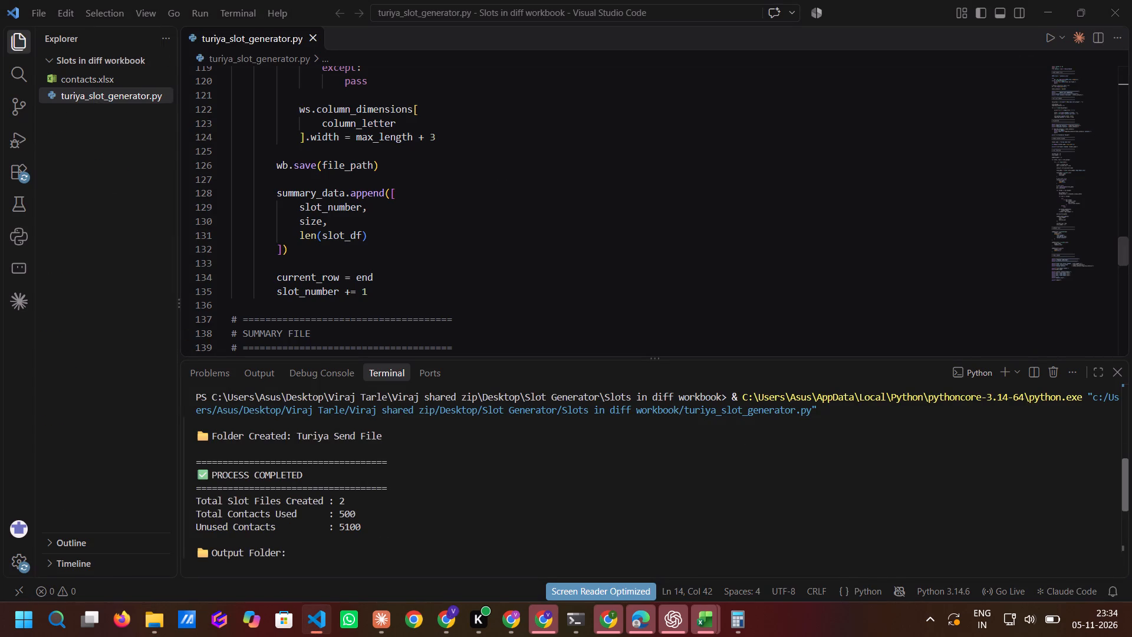
pyautogui.scroll(3, 410, 537)
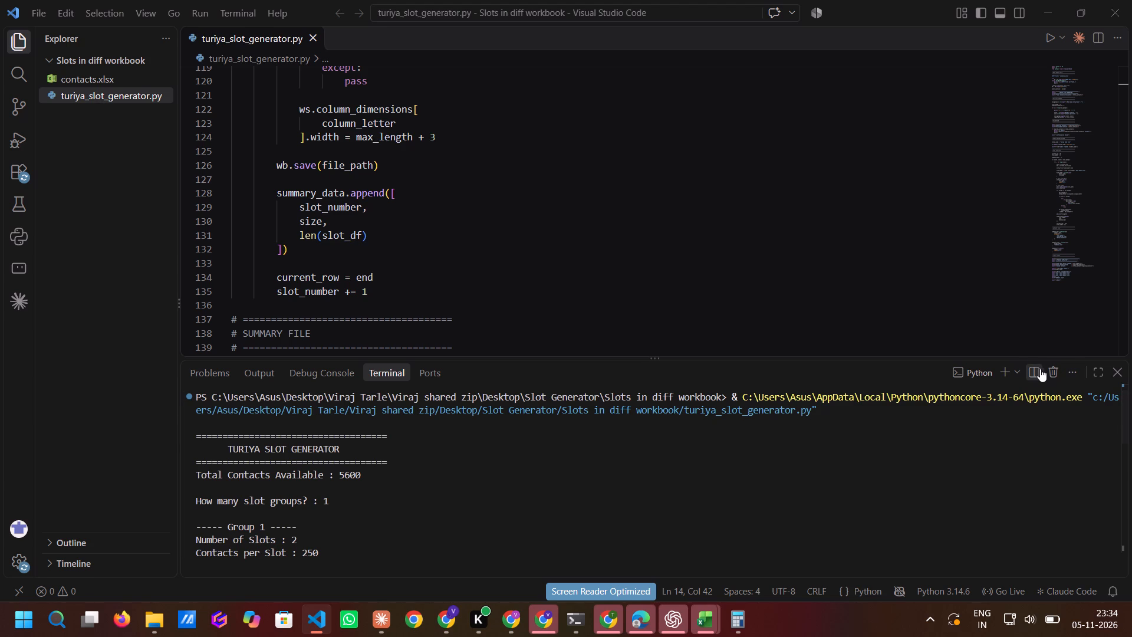
pyautogui.click(1050, 371)
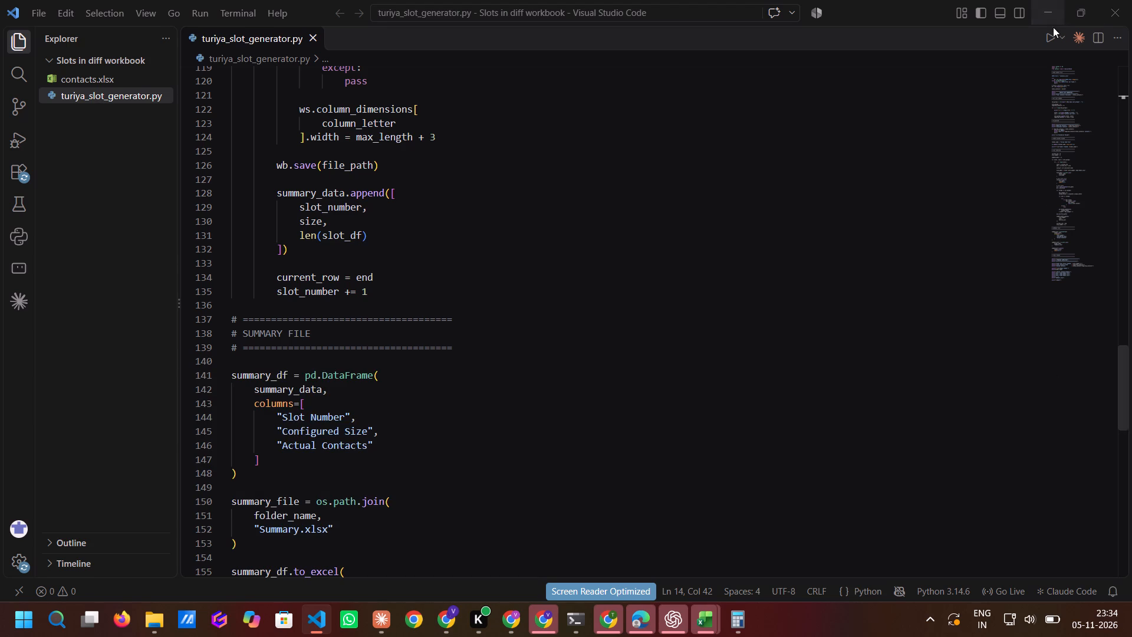
pyautogui.click(1042, 42)
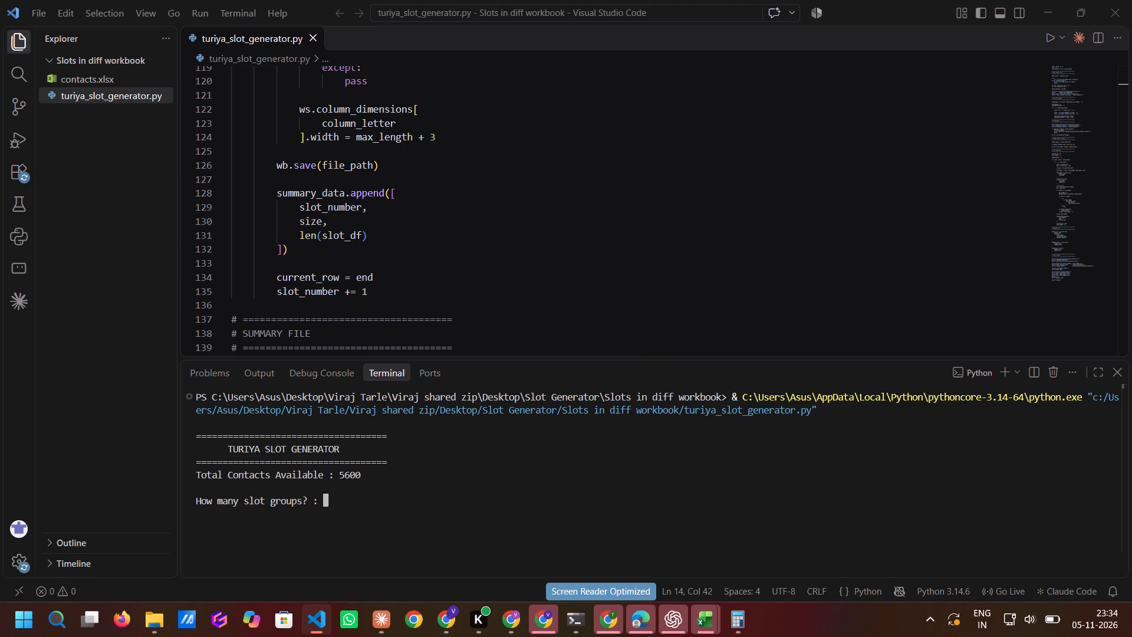
pyautogui.press('2')
pyautogui.press('Return')
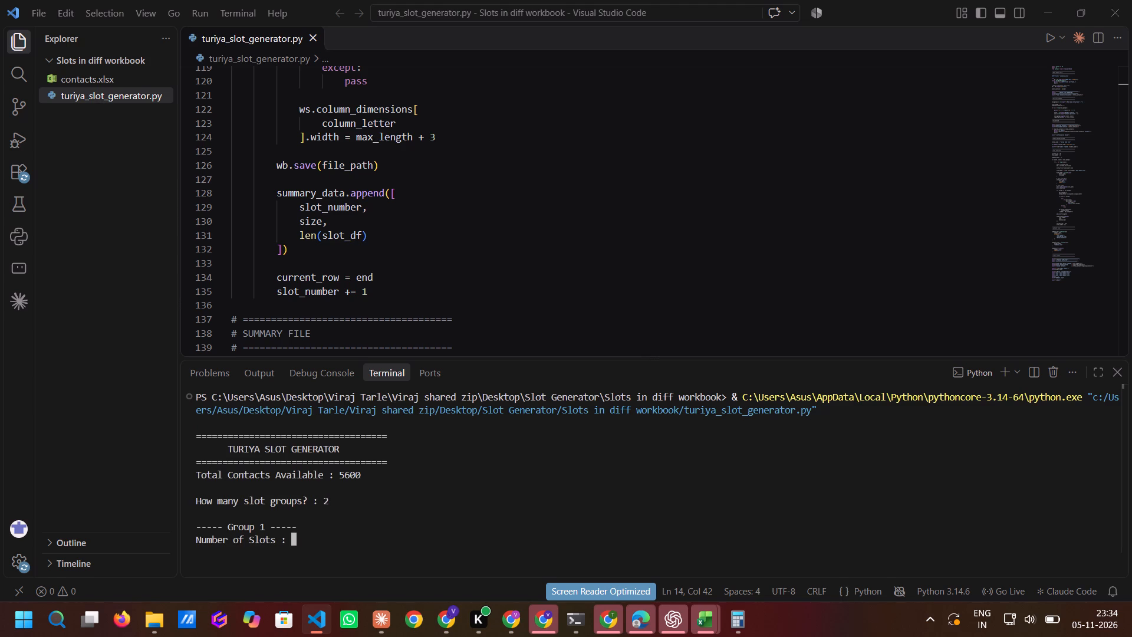
# Enter 22 slots with 250 contacts per slot for Group 1.
pyautogui.write('22')
pyautogui.press('Return')
pyautogui.write('250')
pyautogui.press('Return')
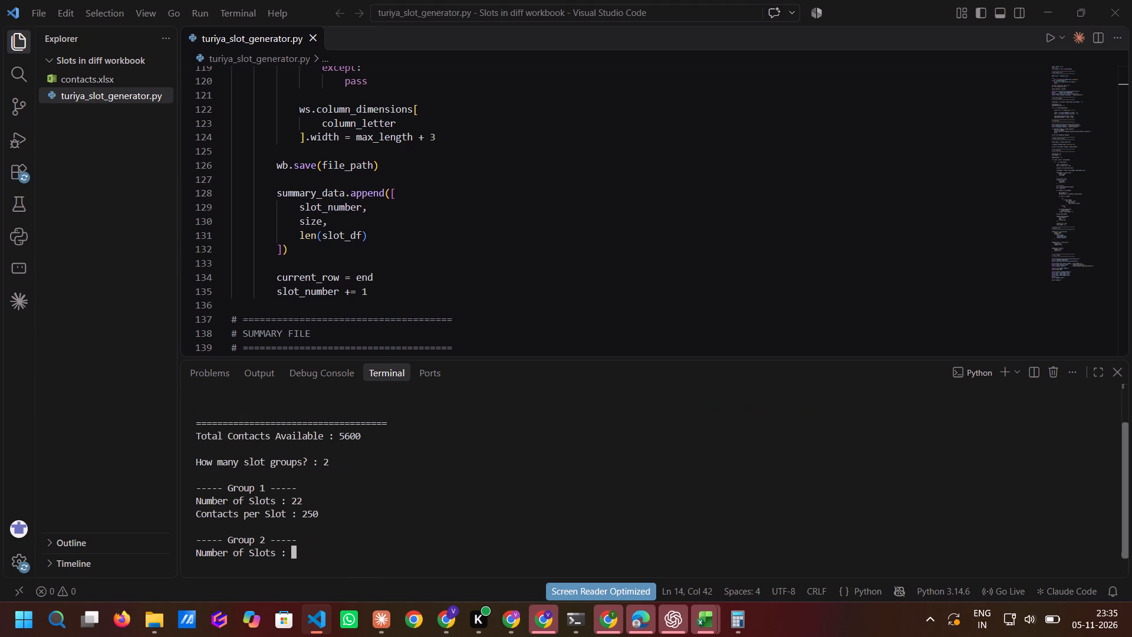
# In Calculator, multiply 22 slots by 250 contacts to work out how many contacts Group 1 covers.
pyautogui.click(739, 624)
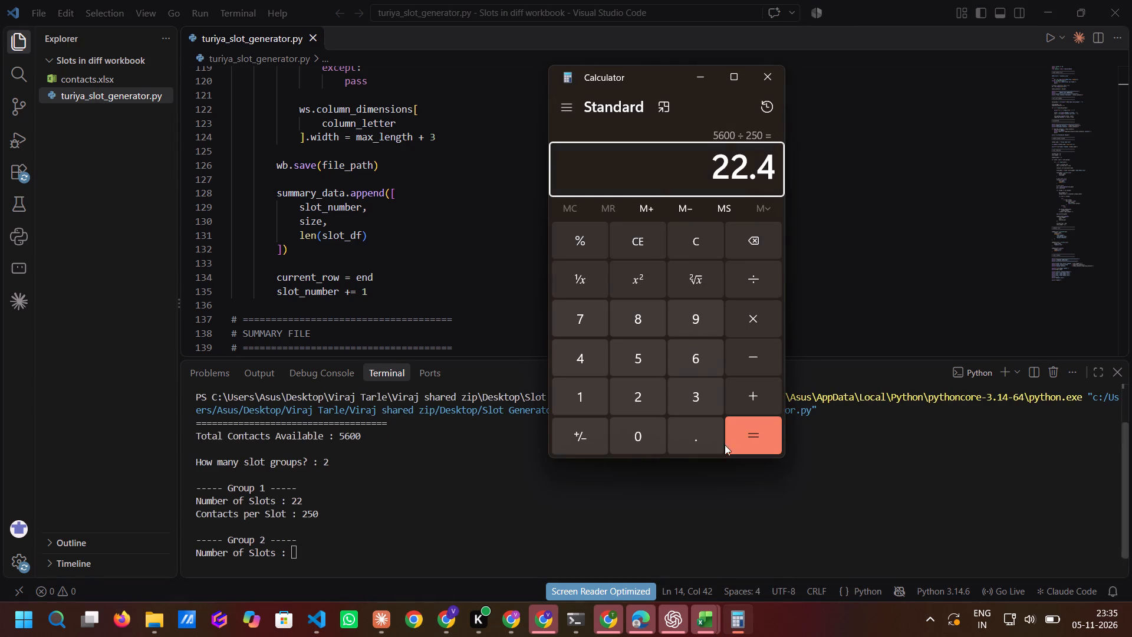
pyautogui.click(697, 242)
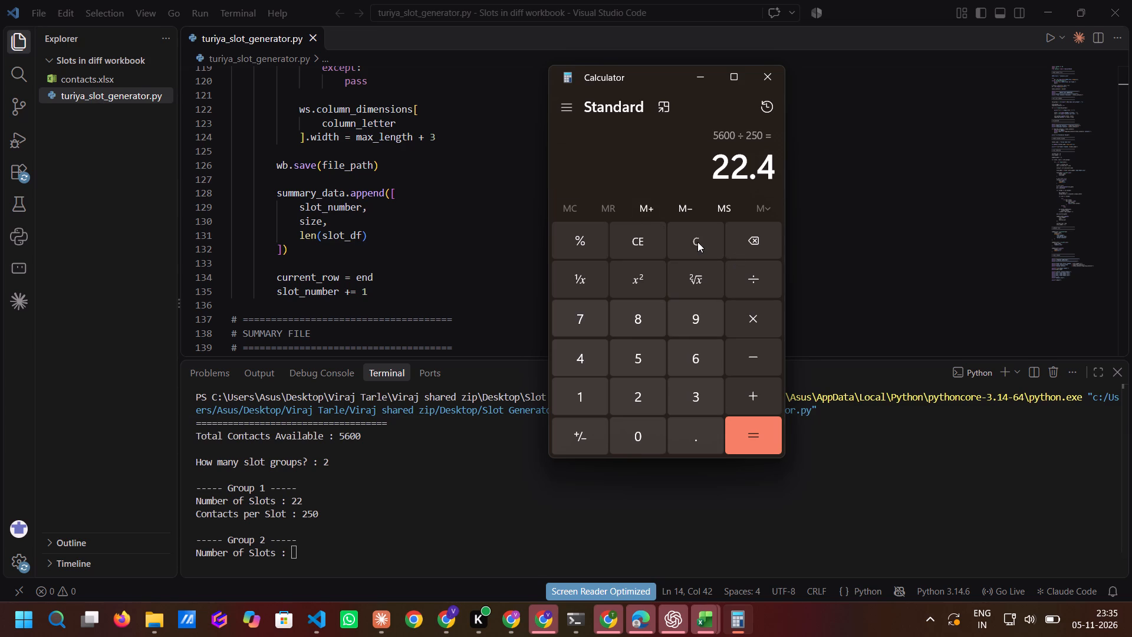
pyautogui.doubleClick(627, 385)
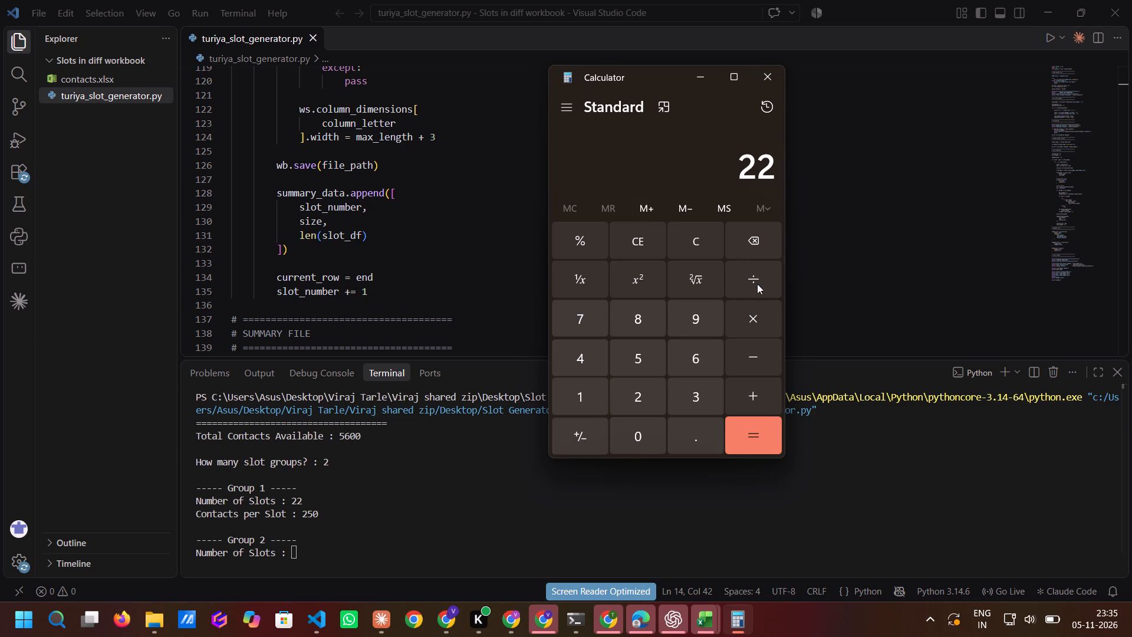
pyautogui.click(751, 317)
pyautogui.write('250')
pyautogui.press('Return')
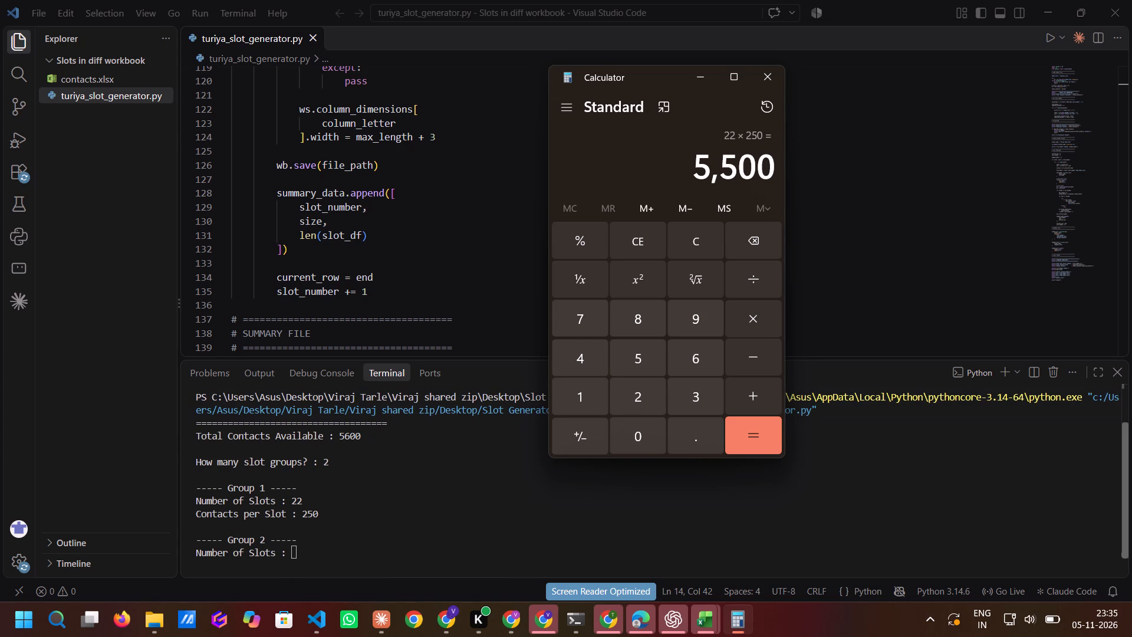
# Back in Visual Studio Code, enter 1 slot with 100 contacts per slot for Group 2 and generate the files.
pyautogui.click(308, 547)
pyautogui.press('1')
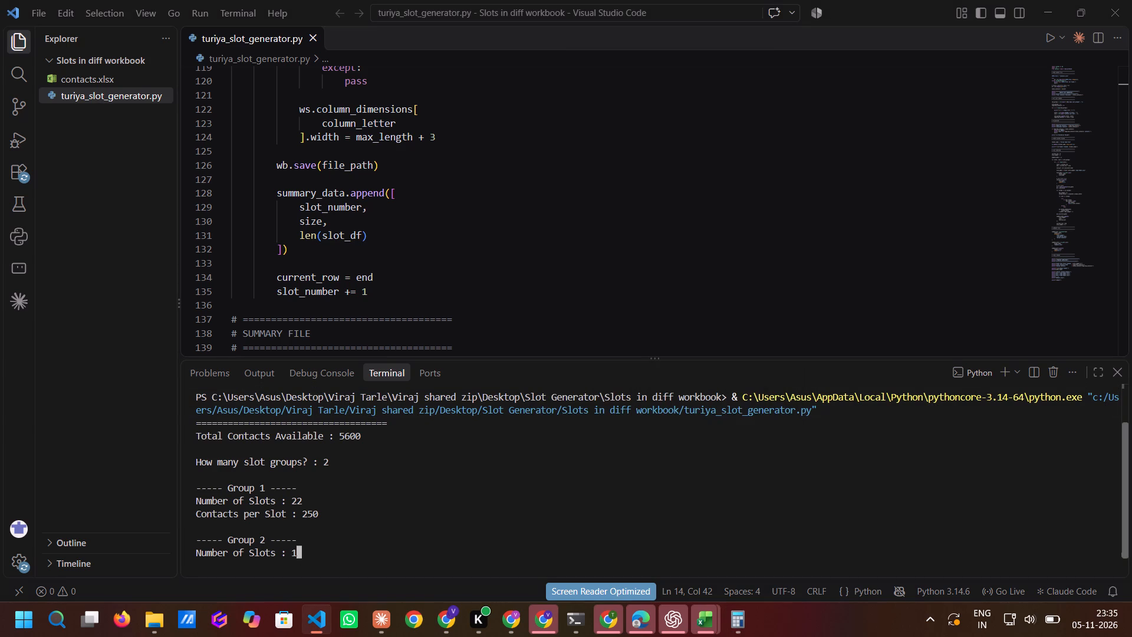
pyautogui.press('Return')
pyautogui.write('100')
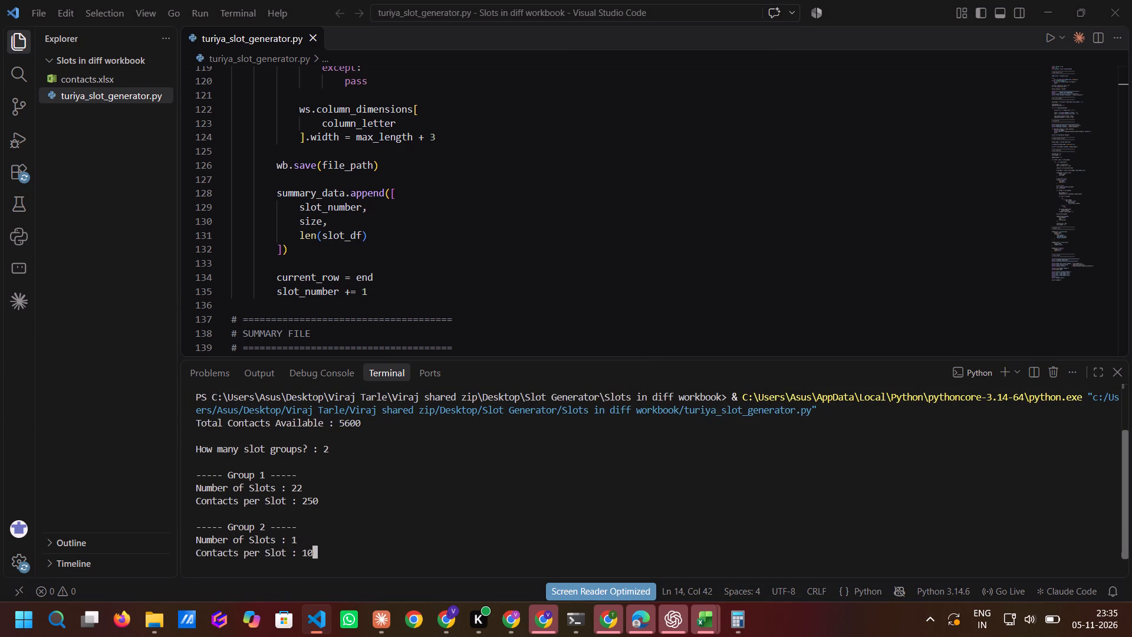
pyautogui.press('Return')
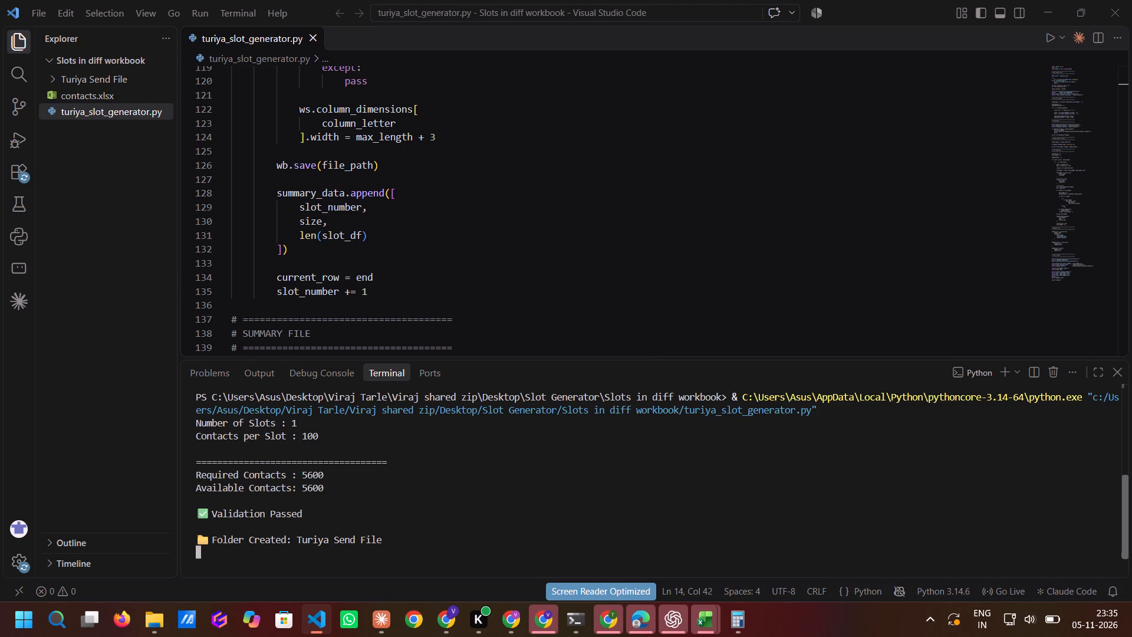
# Switch to File Explorer and select the newly generated Turiya Send File folder.
pyautogui.hotkey('alt', 'Tab')
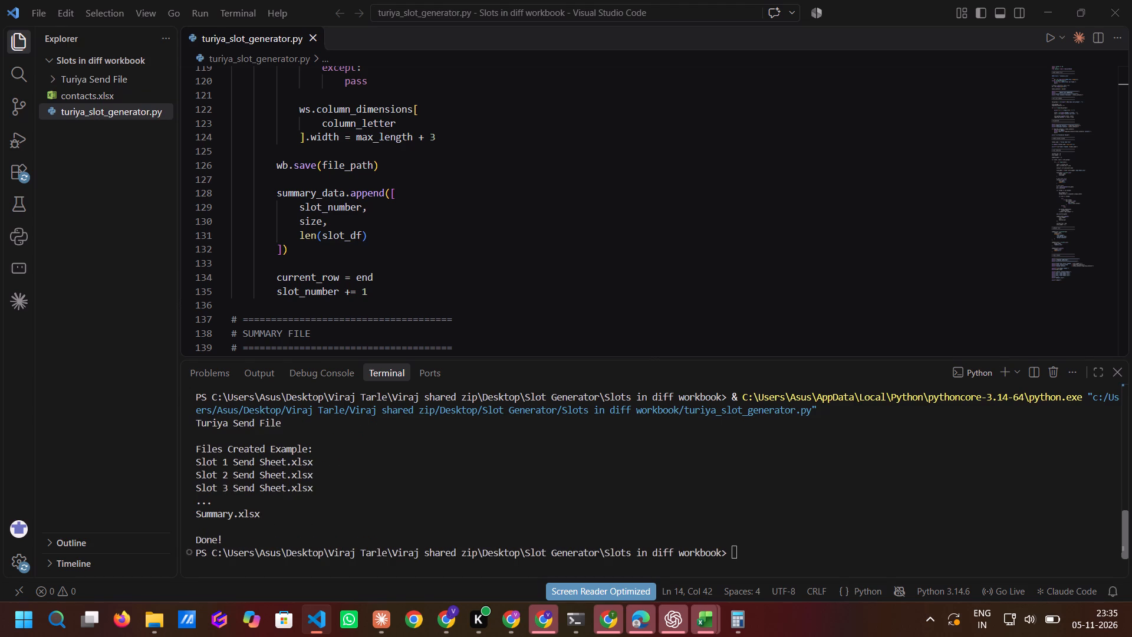
pyautogui.hotkey('alt', 'Tab')
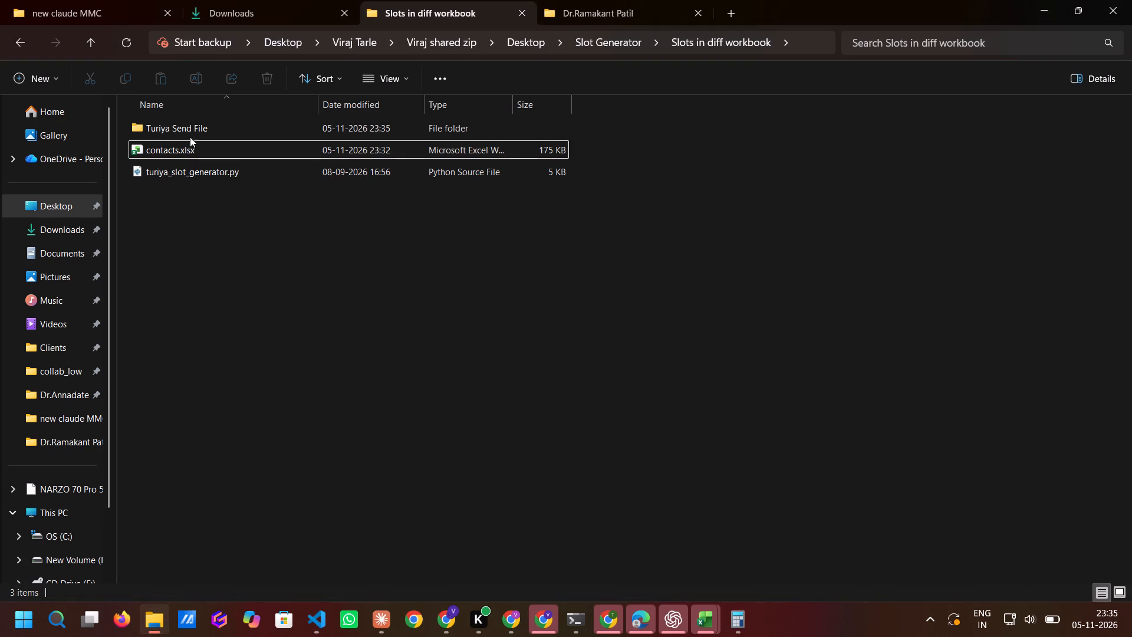
pyautogui.click(199, 131)
pyautogui.hotkey('alt', 'Tab')
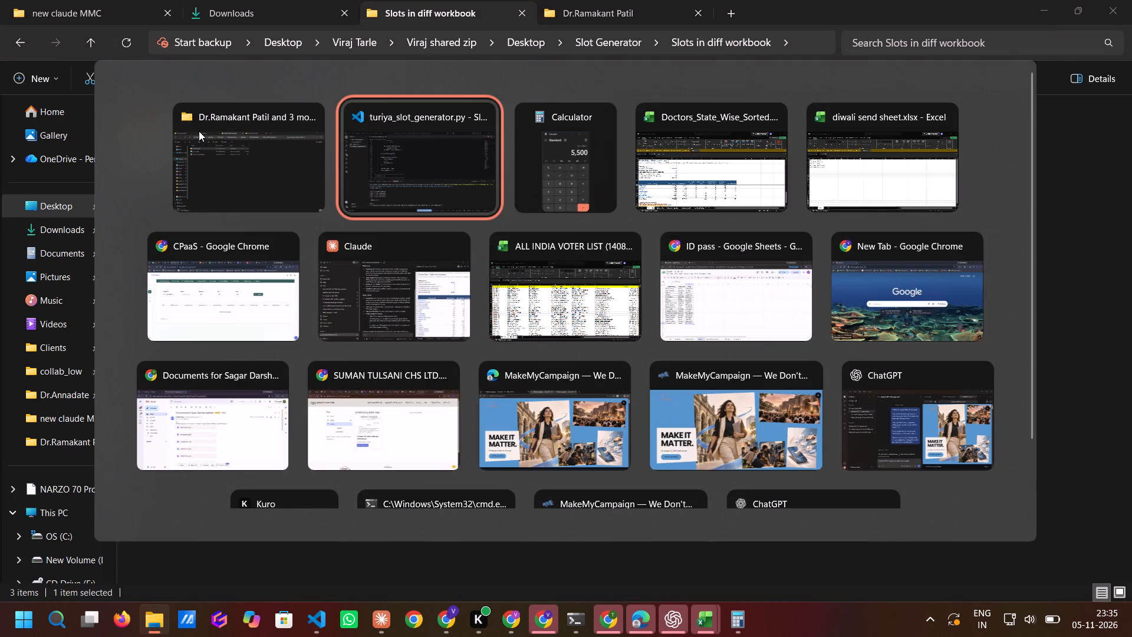
pyautogui.press('Tab')
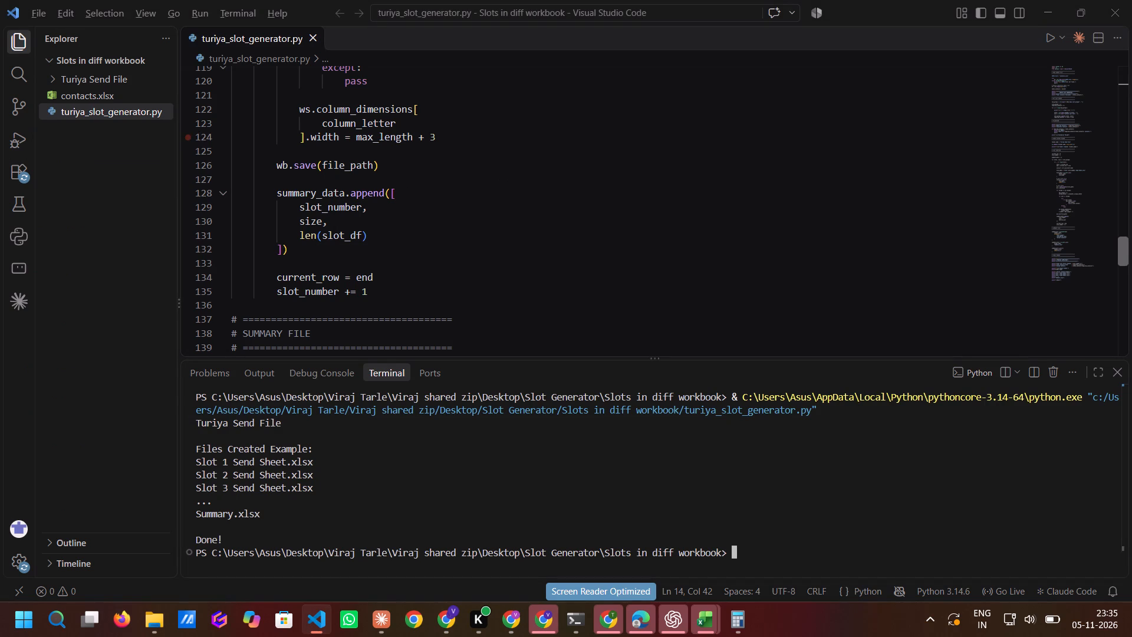
# In File Explorer, move the Turiya Send File folder from Slots in diff workbook into the doctor's client folder under Clients.
pyautogui.hotkey('alt', 'Tab')
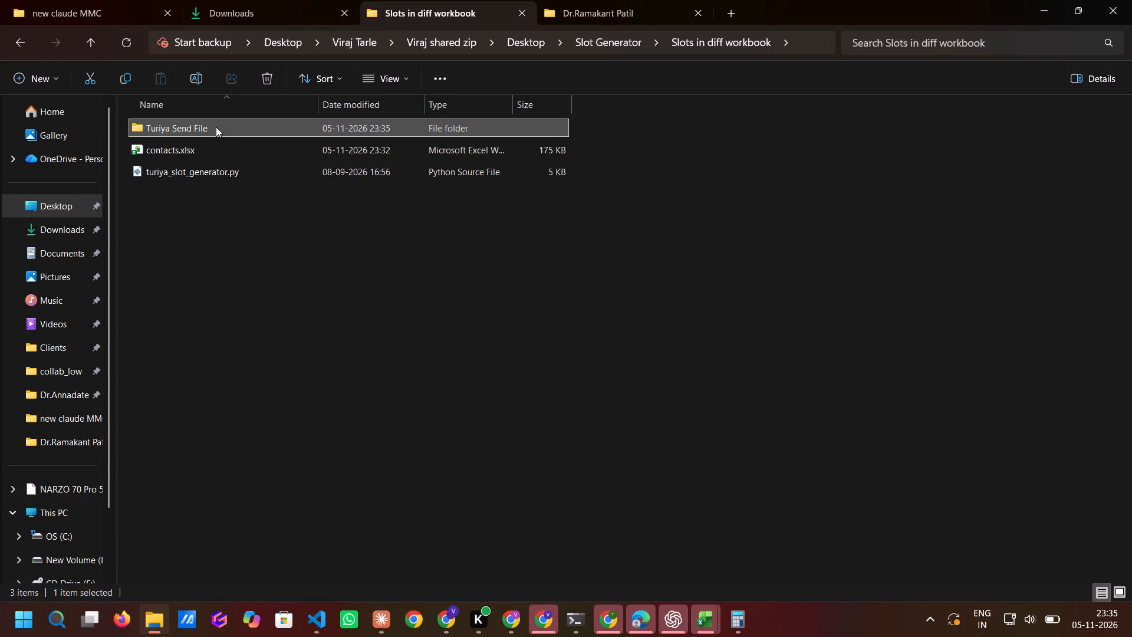
pyautogui.click(216, 127)
pyautogui.hotkey('ctrl', 'x')
pyautogui.click(232, 299)
pyautogui.click(562, 8)
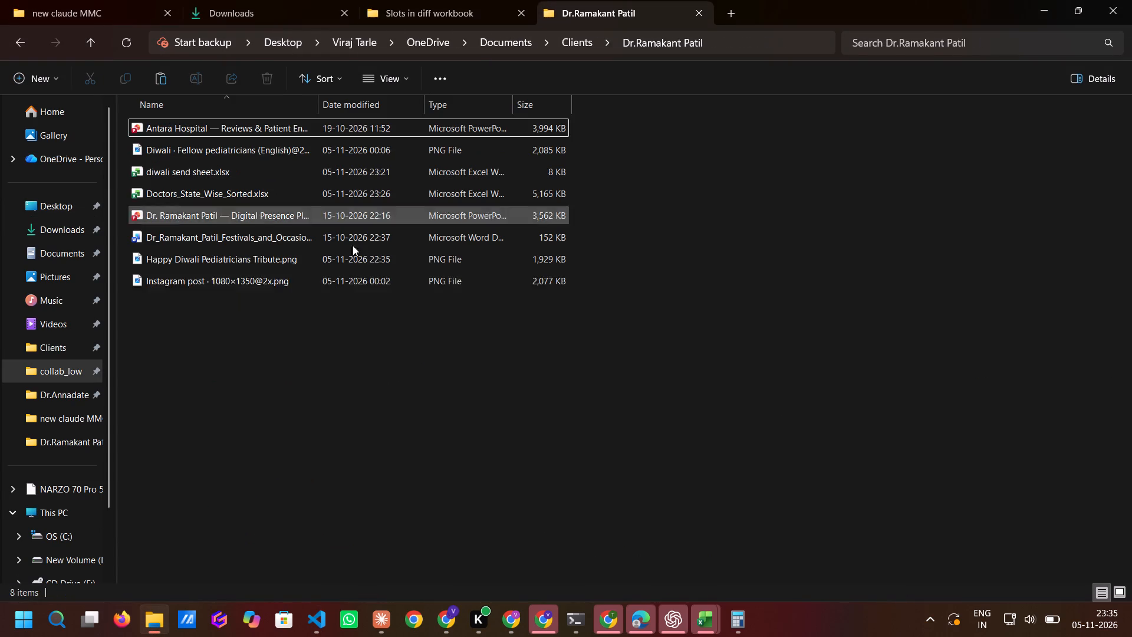
pyautogui.click(360, 387)
pyautogui.hotkey('ctrl', 'v')
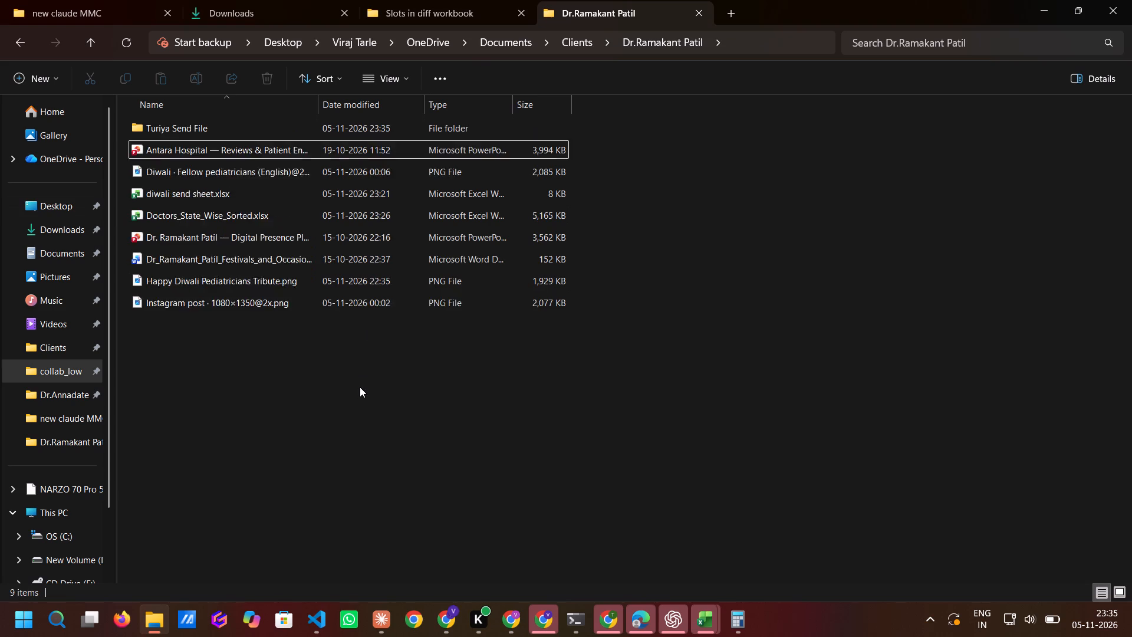
# Preview Happy Diwali Pediatricians Tribute.png and copy it into the Turiya Send File folder, returning to the client folder.
pyautogui.click(216, 172)
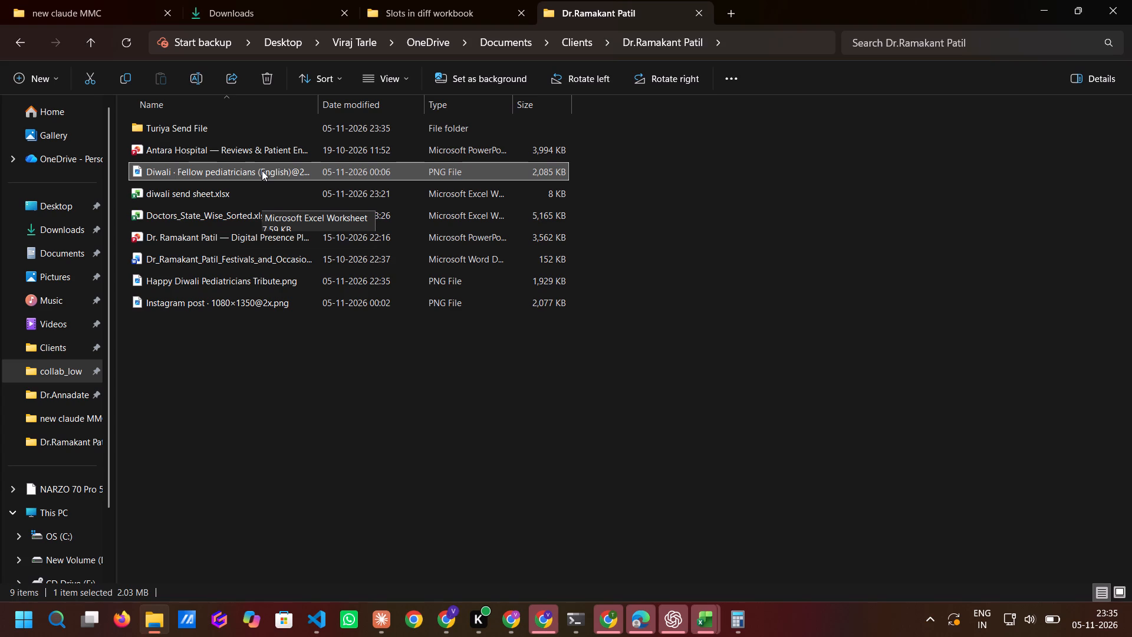
pyautogui.doubleClick(229, 278)
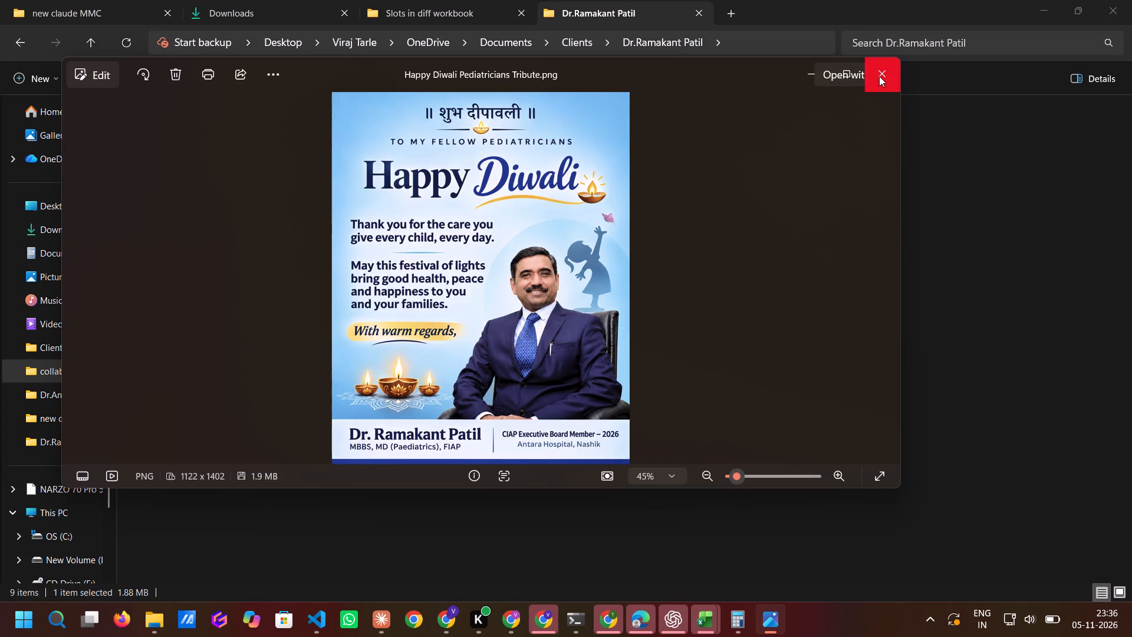
pyautogui.click(879, 76)
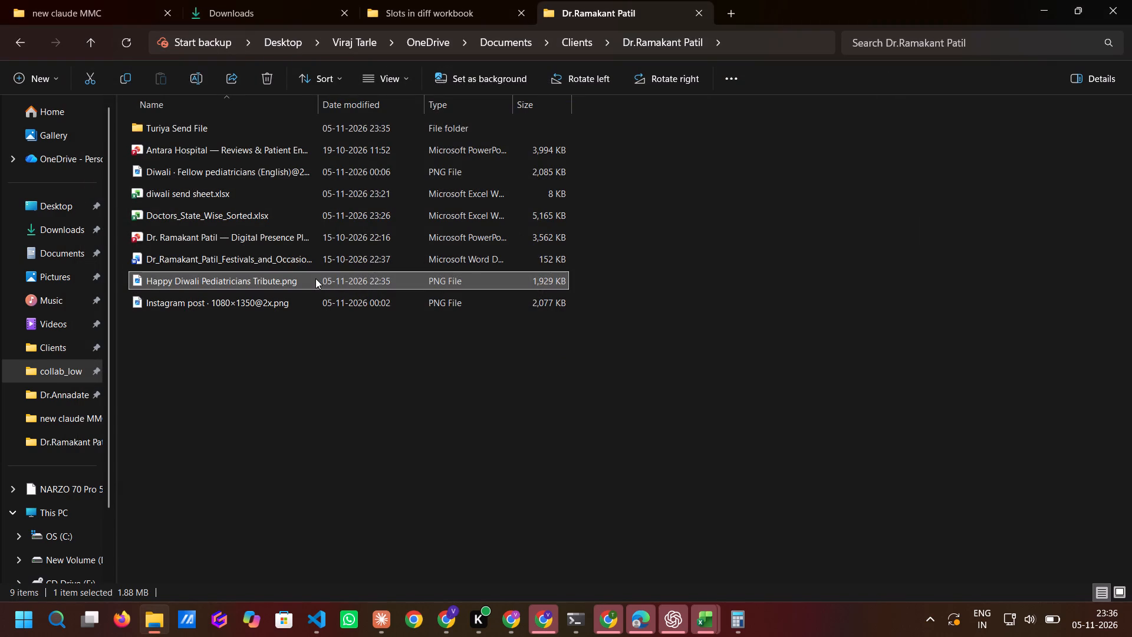
pyautogui.hotkey('ctrl', 'c')
pyautogui.doubleClick(170, 130)
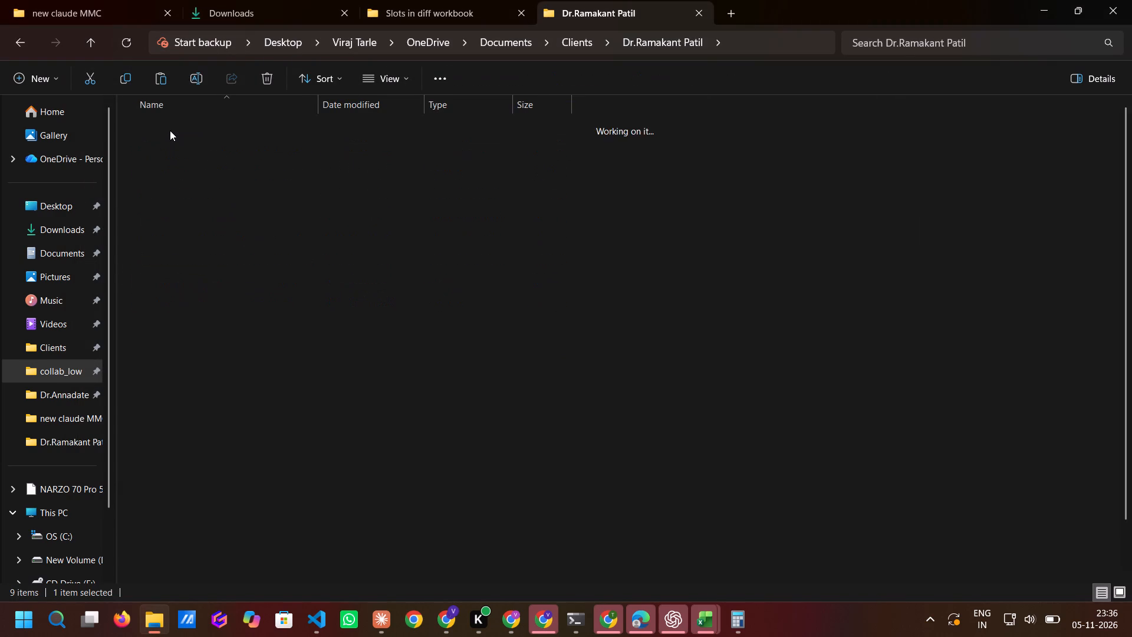
pyautogui.hotkey('ctrl', 'v')
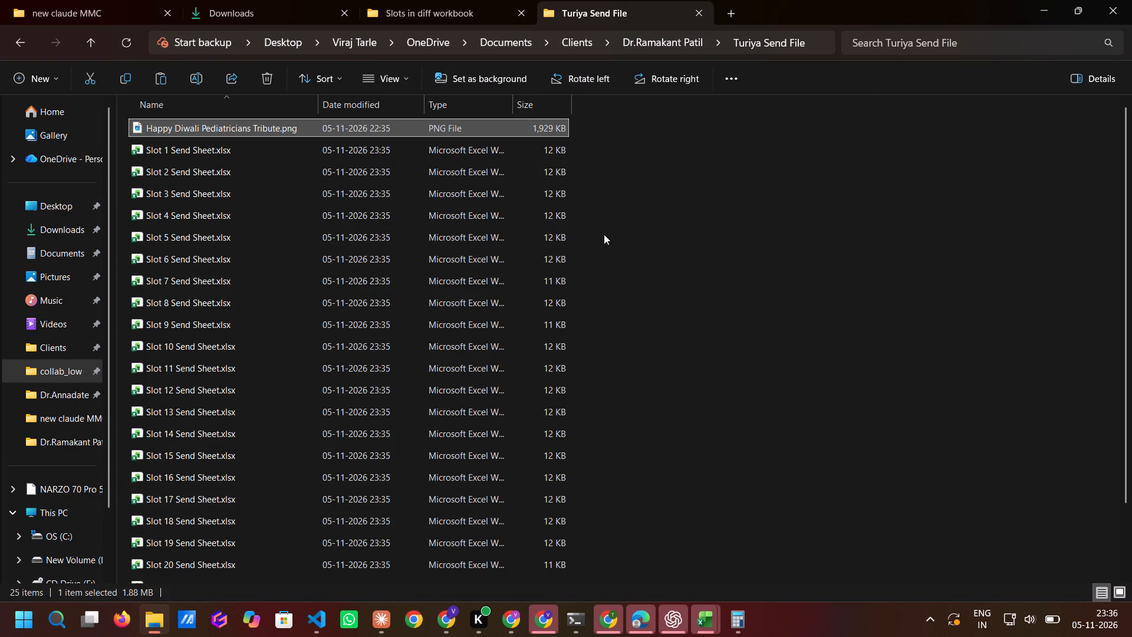
pyautogui.click(11, 43)
# Switch to the CPaaS window in Google Chrome and open the WhatsApp Push Campaign page.
pyautogui.hotkey('alt', 'Tab')
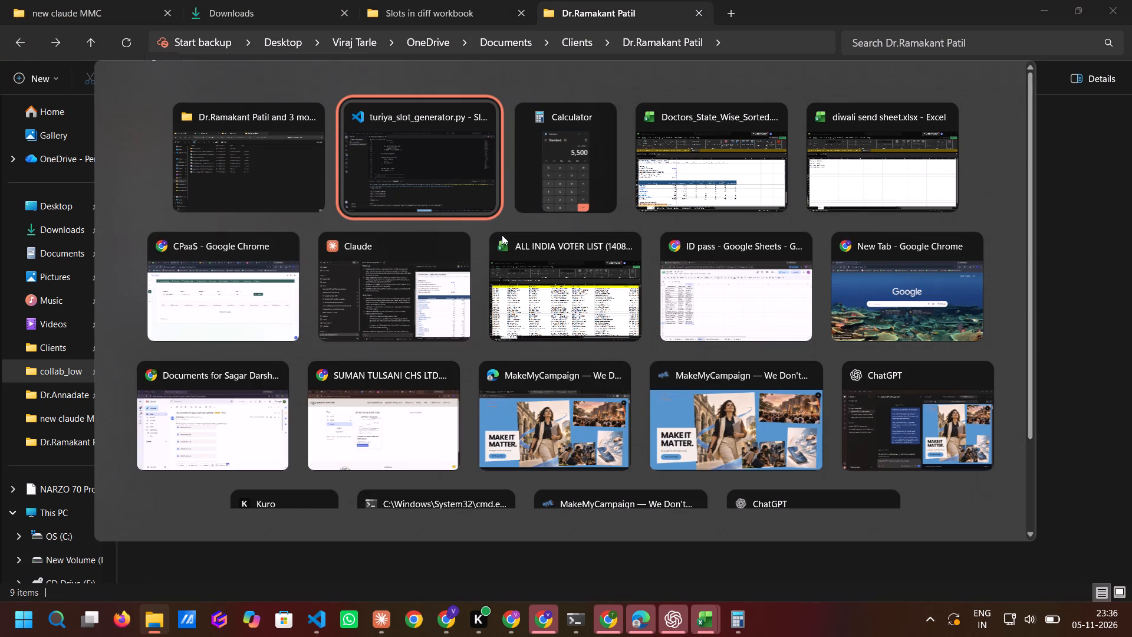
pyautogui.keyDown('alt'); pyautogui.click(196, 284); pyautogui.keyUp('alt')
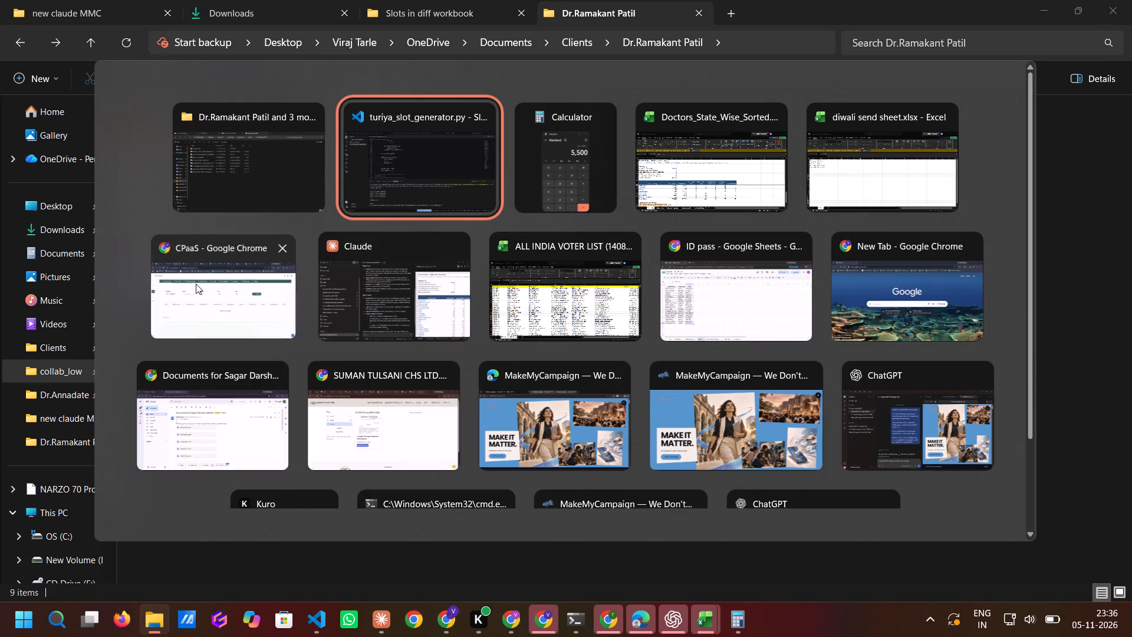
pyautogui.hotkey('alt', 'Tab')
pyautogui.keyDown('alt'); pyautogui.click(251, 304); pyautogui.keyUp('alt')
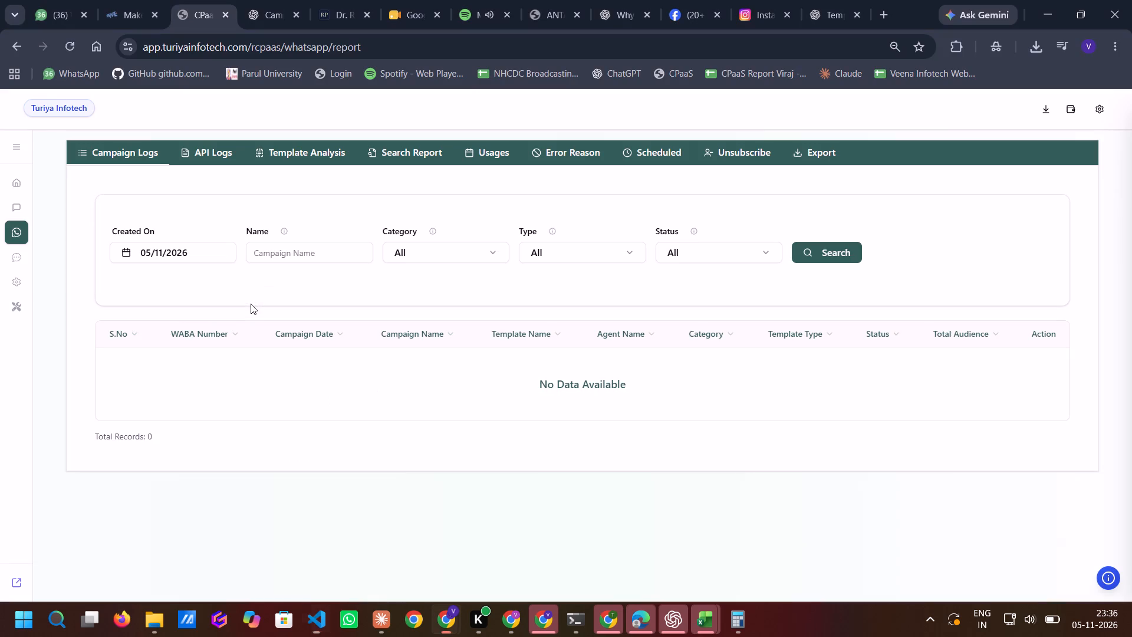
pyautogui.click(9, 237)
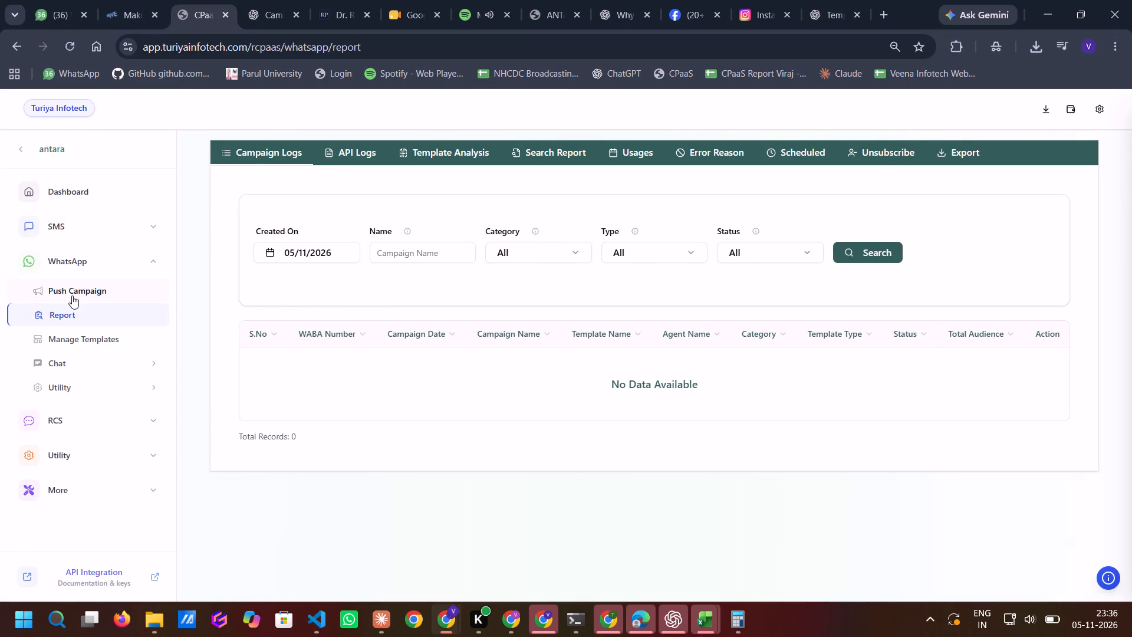
pyautogui.click(72, 295)
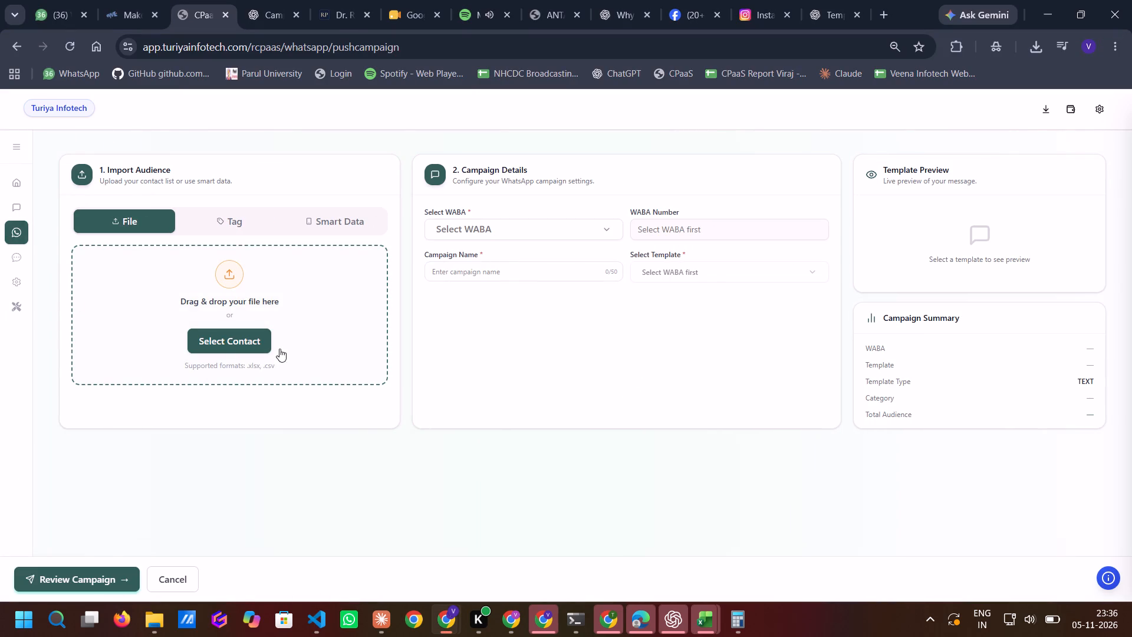
# Import Slot 1 Send Sheet.xlsx from Turiya Send File as the audience, process it and use Mobno as the mobile number column.
pyautogui.click(264, 346)
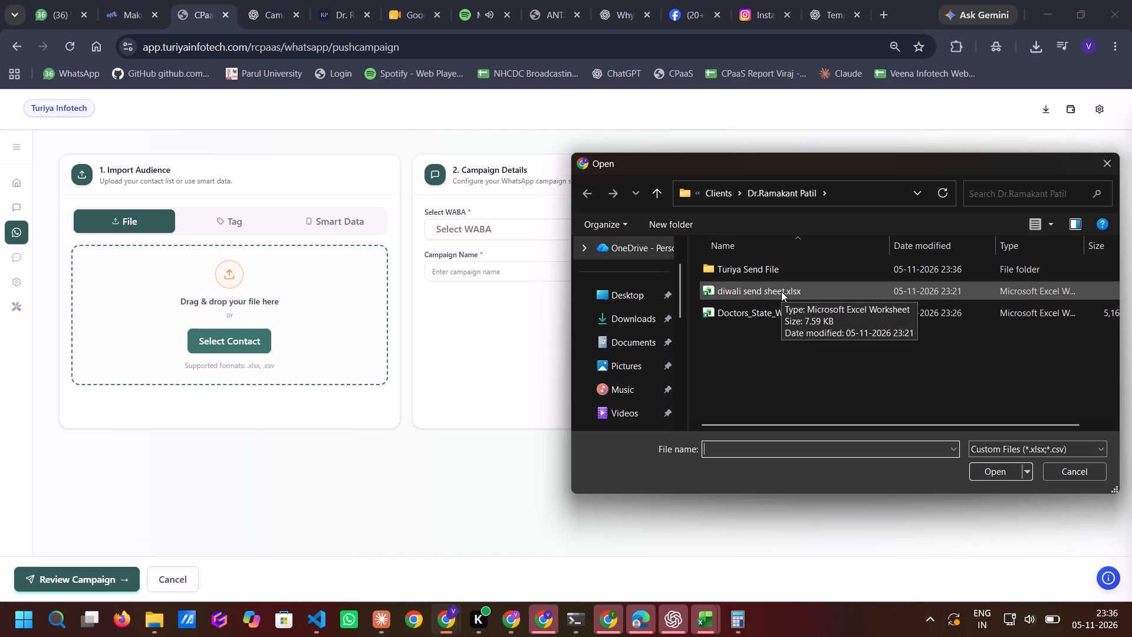
pyautogui.doubleClick(783, 271)
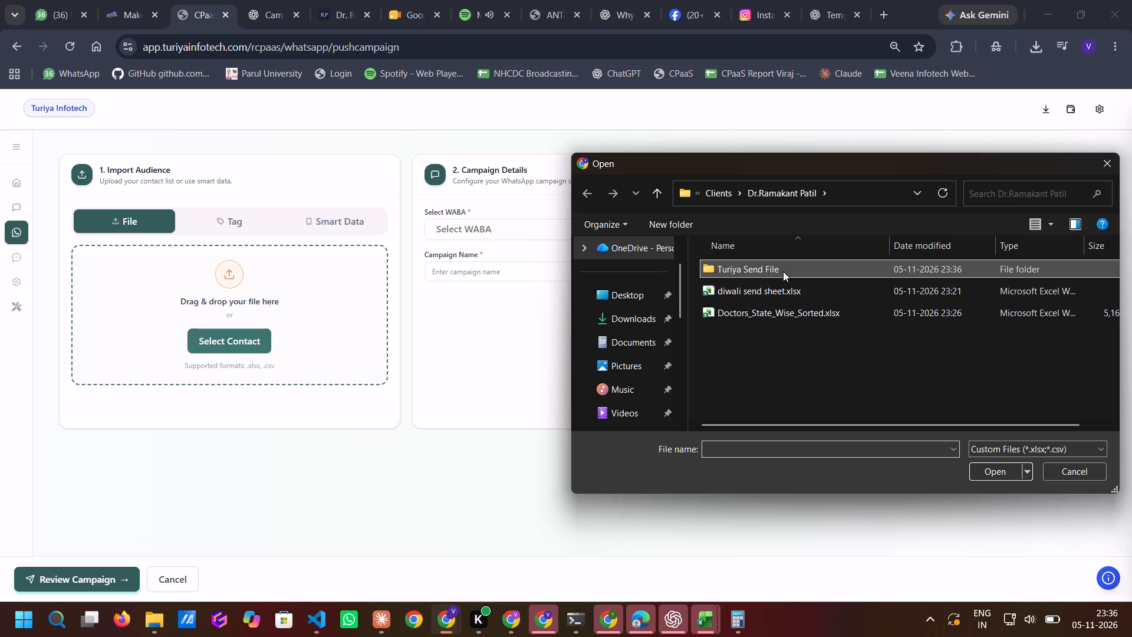
pyautogui.doubleClick(783, 271)
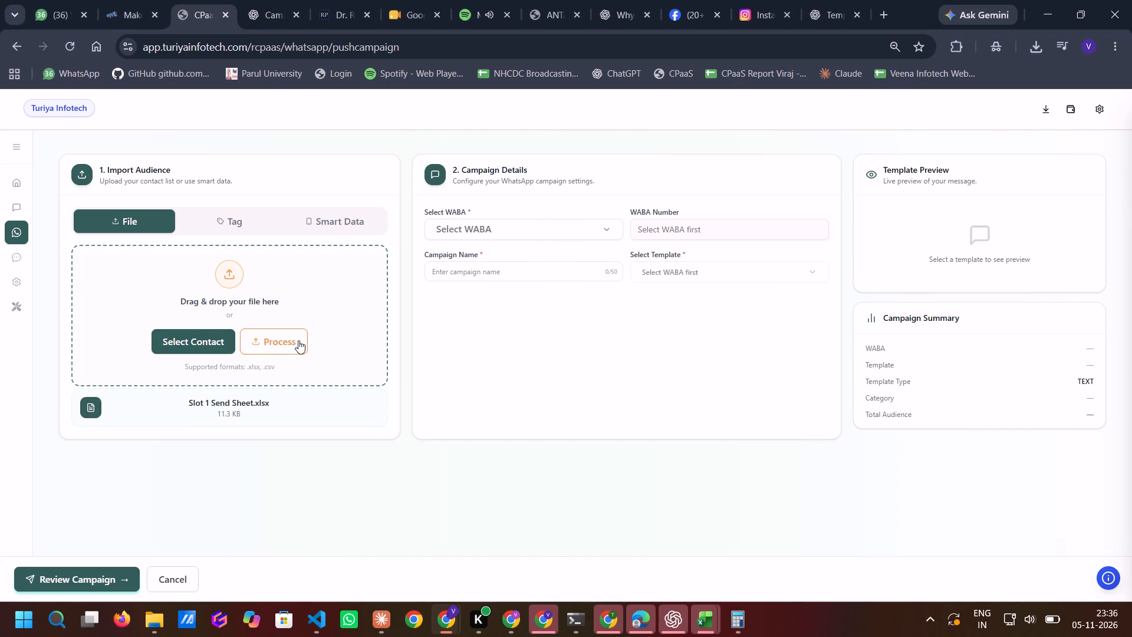
pyautogui.click(291, 337)
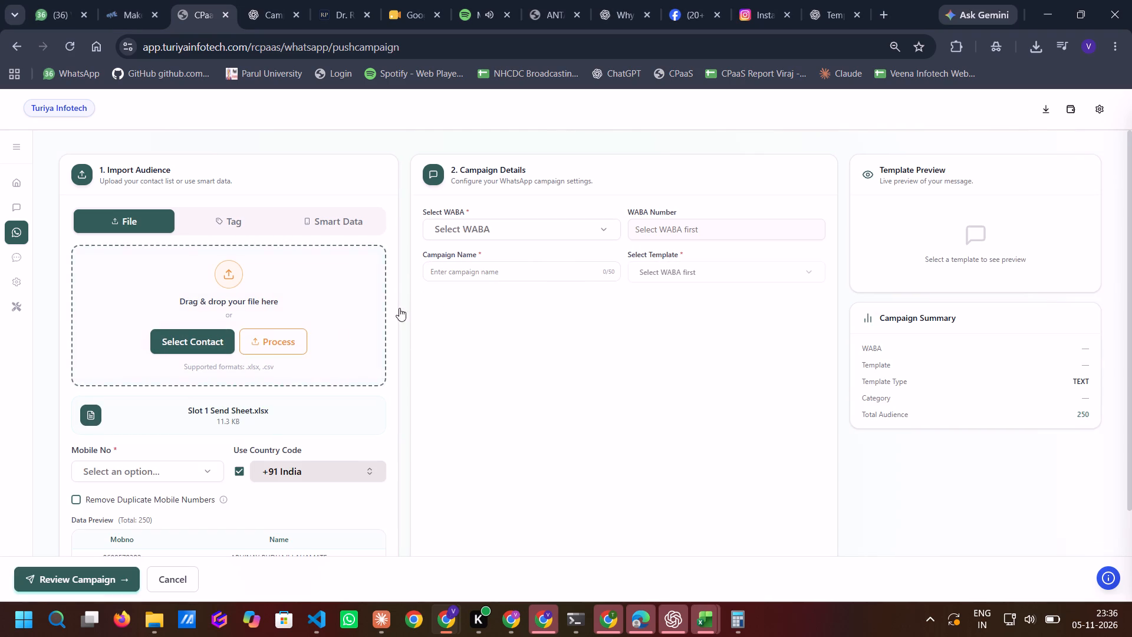
pyautogui.click(181, 472)
pyautogui.click(174, 498)
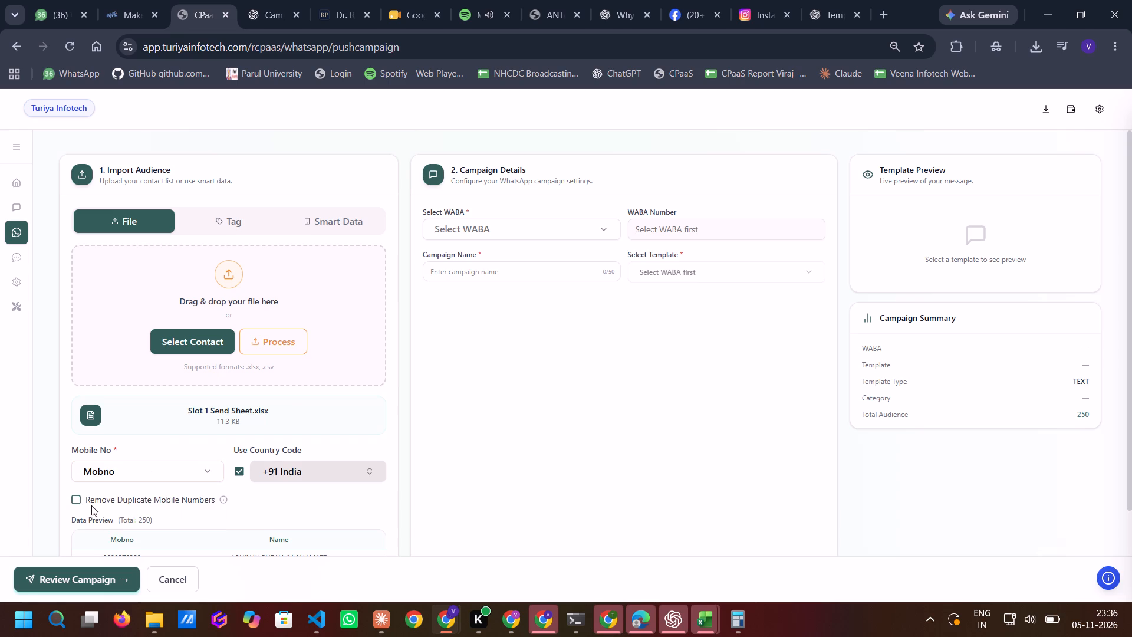
# Set the campaign's WABA to Antara Hospital Pvt Ltd, name it Slot 1 and choose the diwal_wish template.
pyautogui.click(513, 231)
pyautogui.click(507, 258)
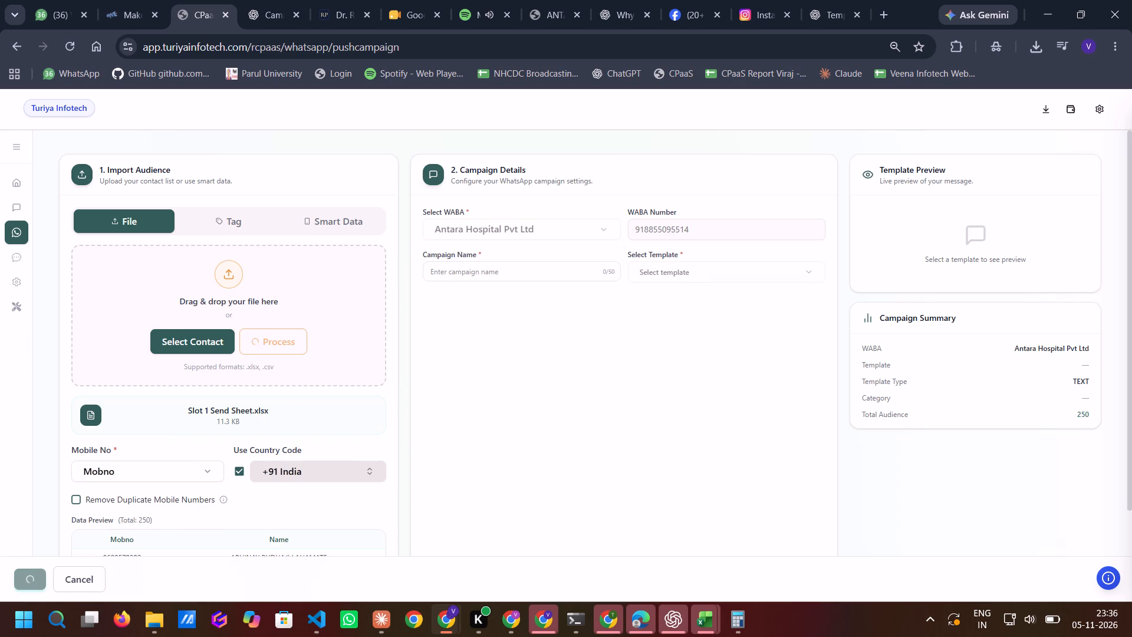
pyautogui.click(504, 267)
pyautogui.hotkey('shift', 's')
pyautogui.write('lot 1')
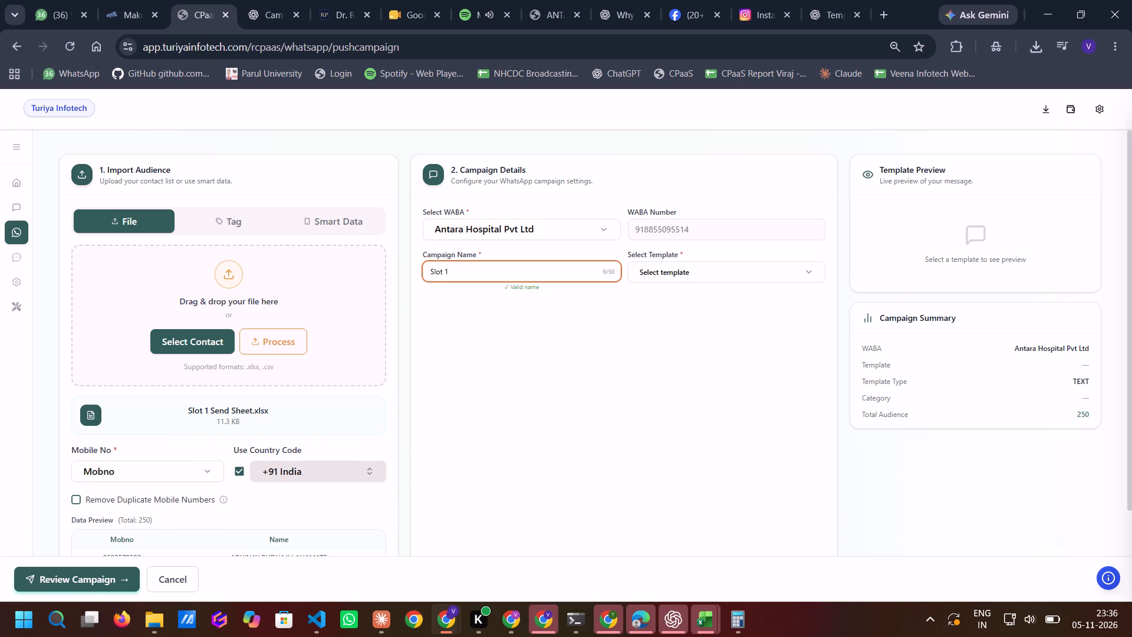
pyautogui.click(676, 269)
pyautogui.click(669, 297)
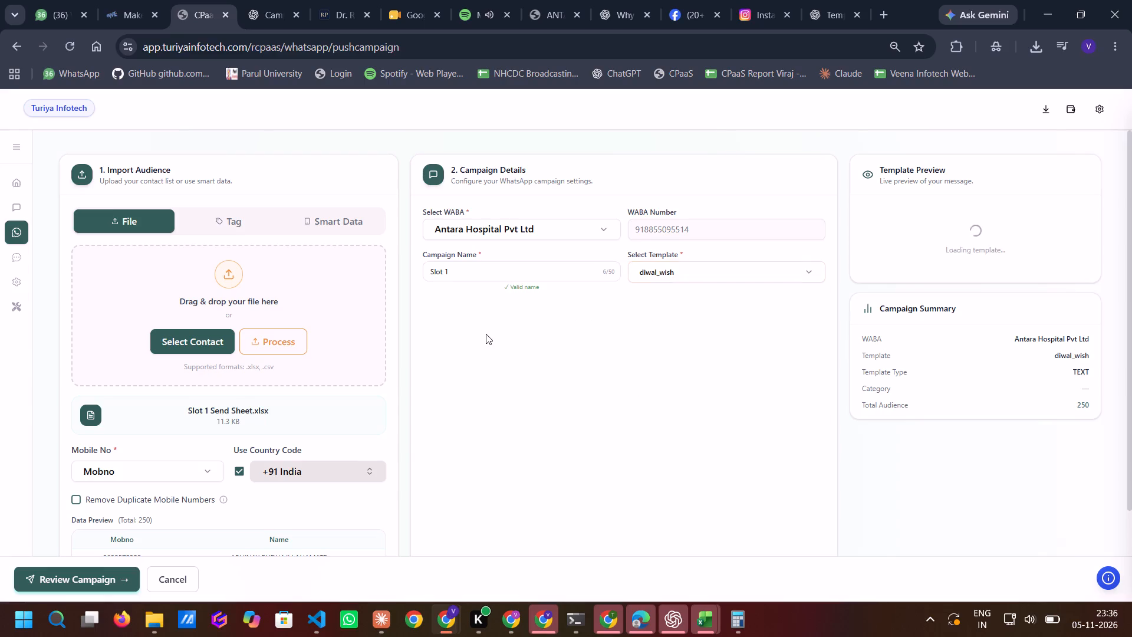
# Make template variable {{1}} dynamic and map it to the Name column.
pyautogui.click(498, 334)
pyautogui.click(495, 332)
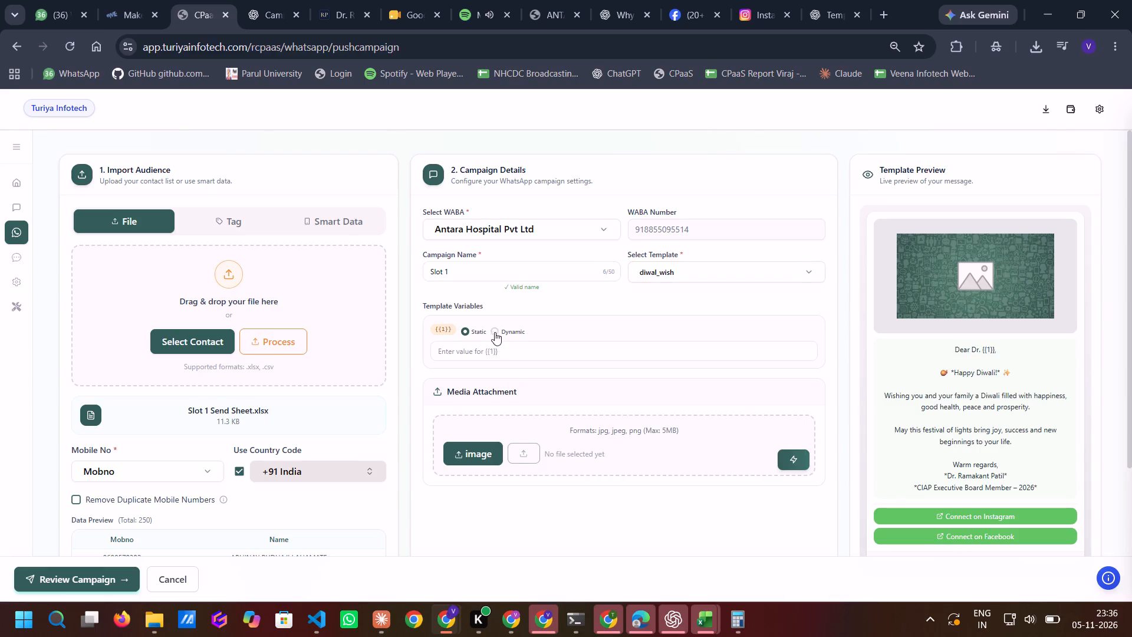
pyautogui.click(495, 354)
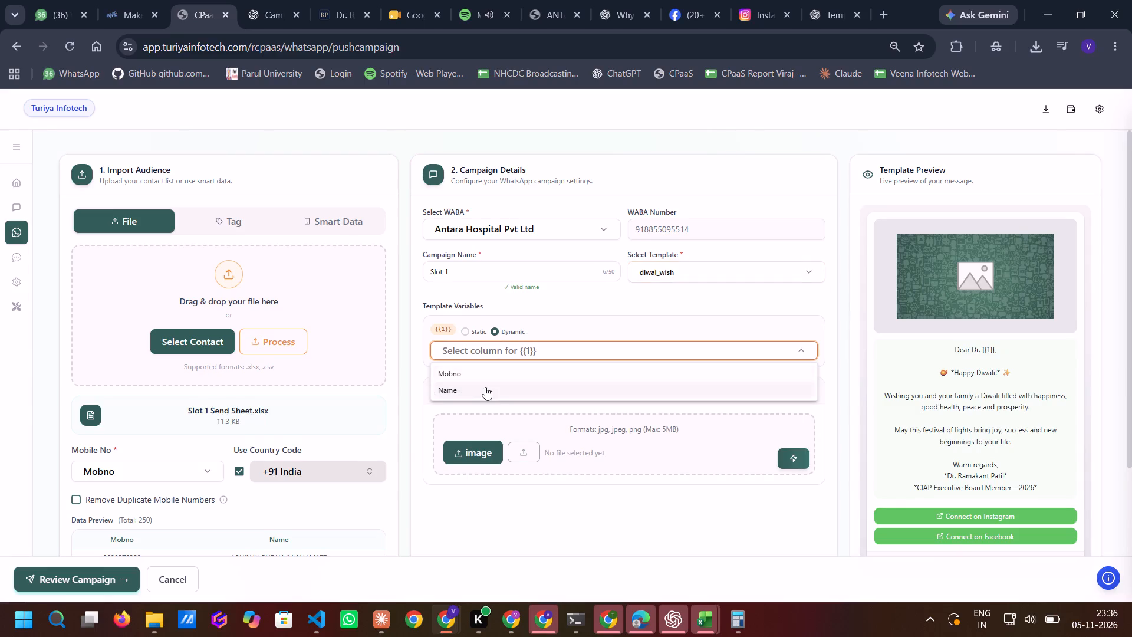
pyautogui.click(485, 387)
# Attach Happy Diwali Pediatricians Tribute.png from Turiya Send File as the campaign's image and upload it.
pyautogui.scroll(-1, 485, 385)
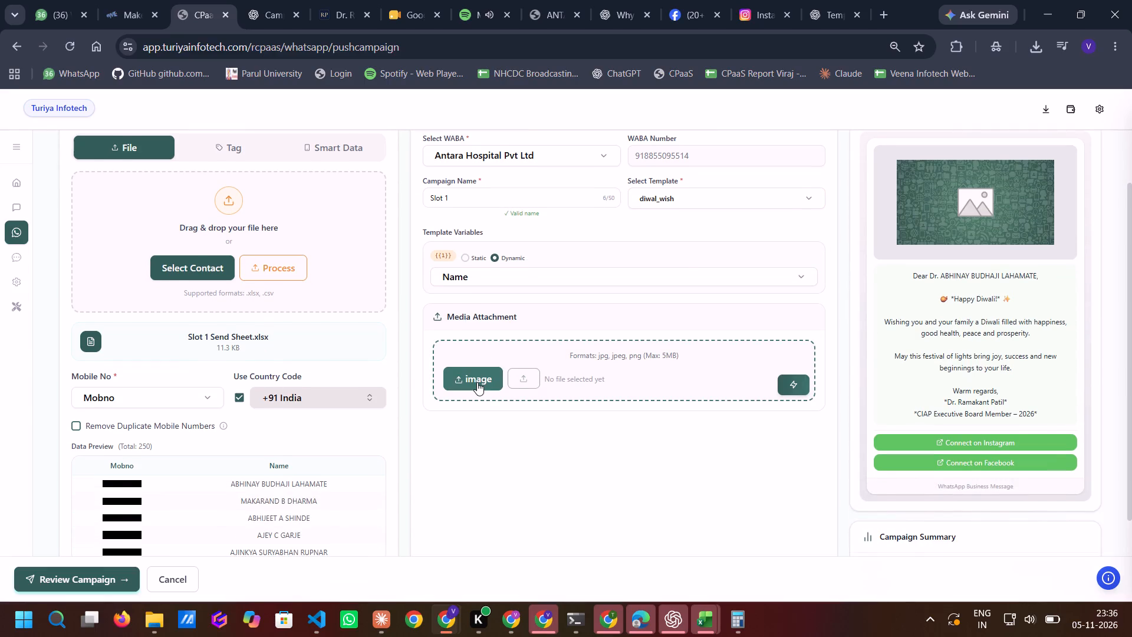
pyautogui.click(477, 382)
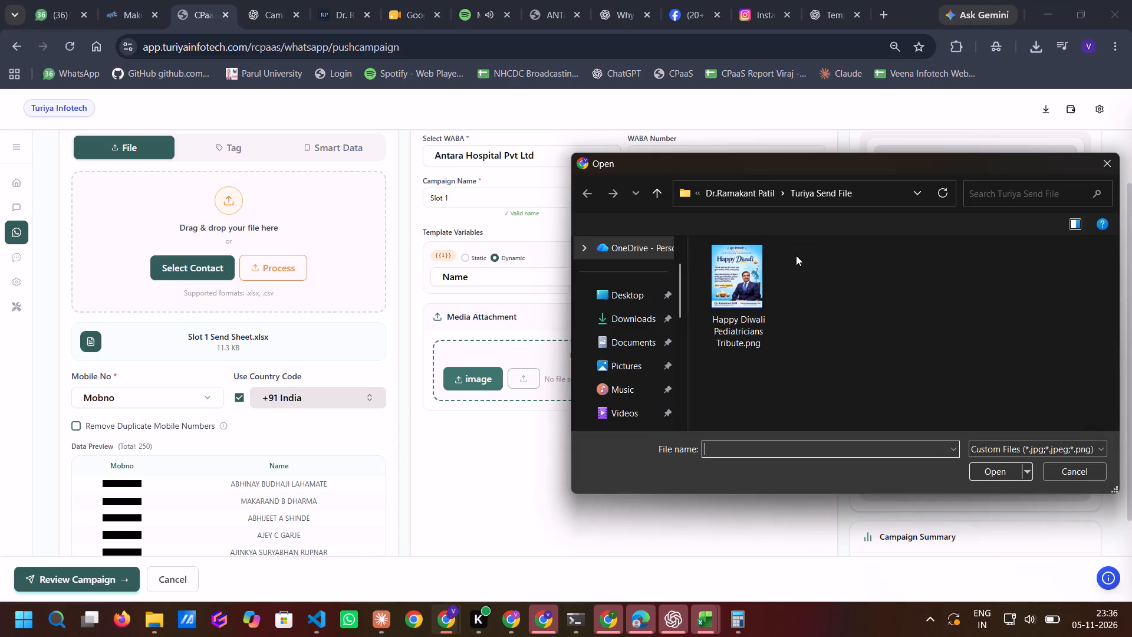
pyautogui.click(692, 316)
pyautogui.doubleClick(748, 288)
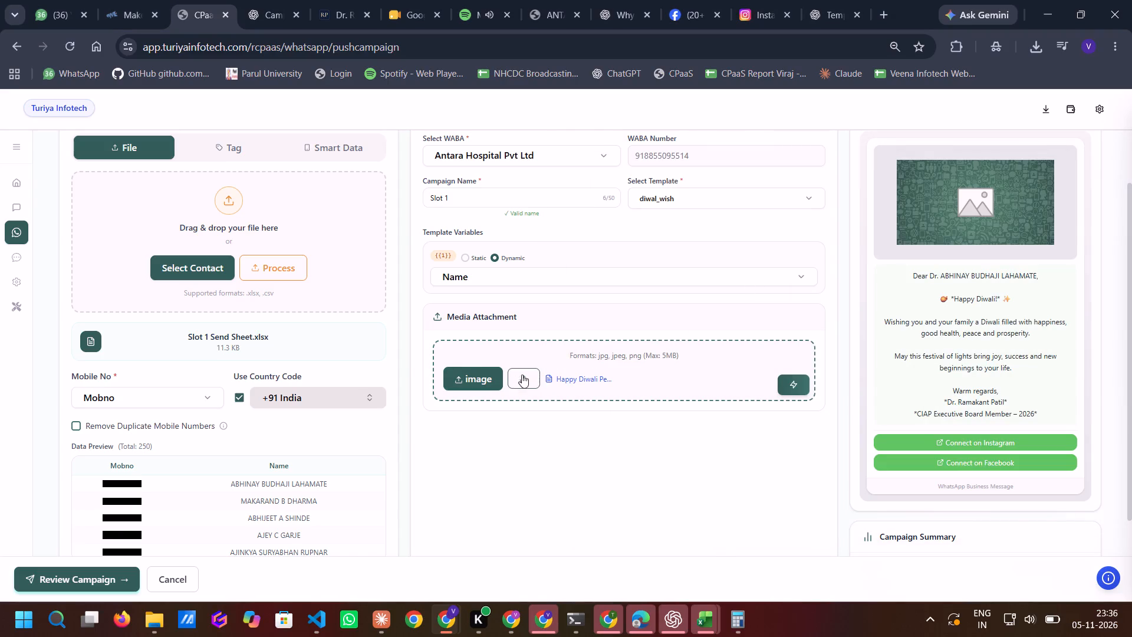
pyautogui.click(523, 375)
pyautogui.click(79, 578)
pyautogui.click(562, 414)
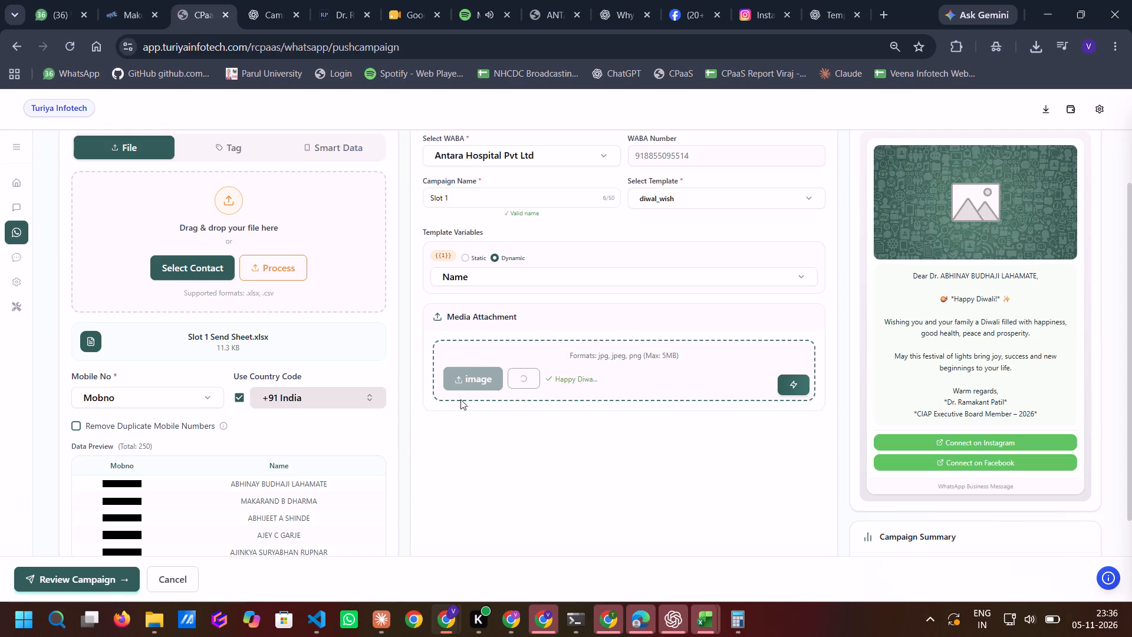
# Open the campaign review and set the Slot 1 campaign's schedule to 11/06/2026 06:00 AM.
pyautogui.click(104, 580)
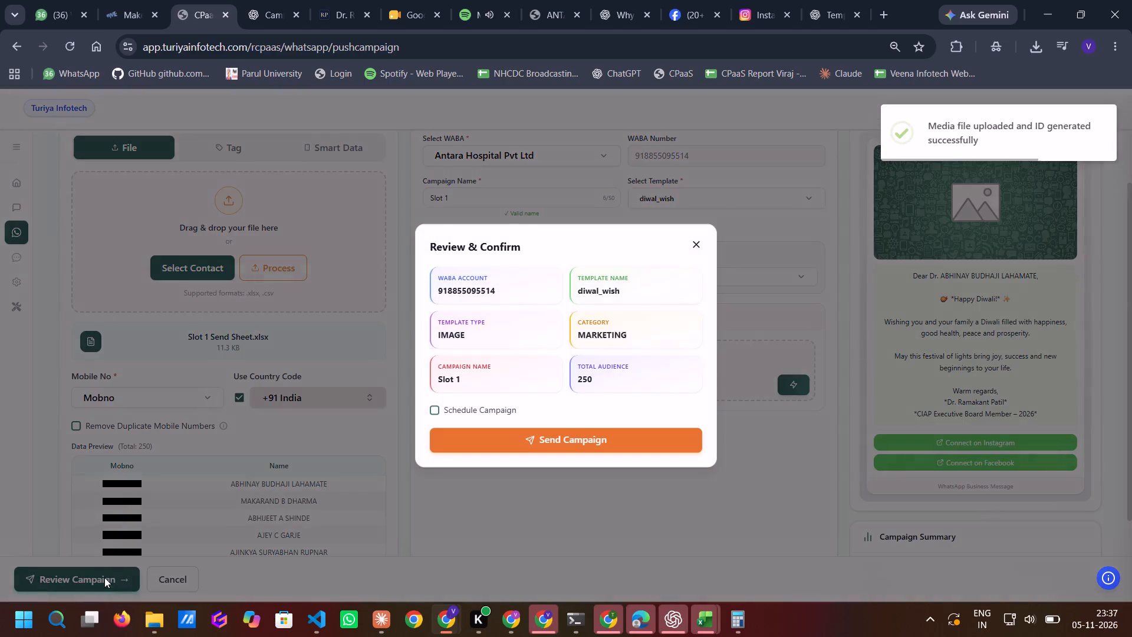
pyautogui.click(440, 411)
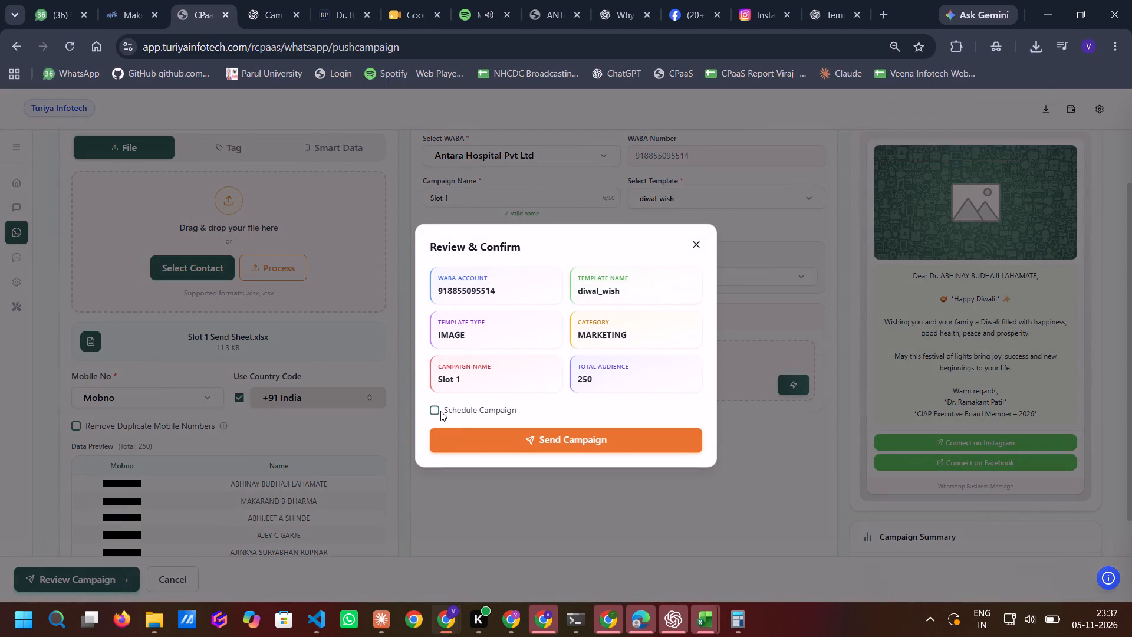
pyautogui.click(437, 409)
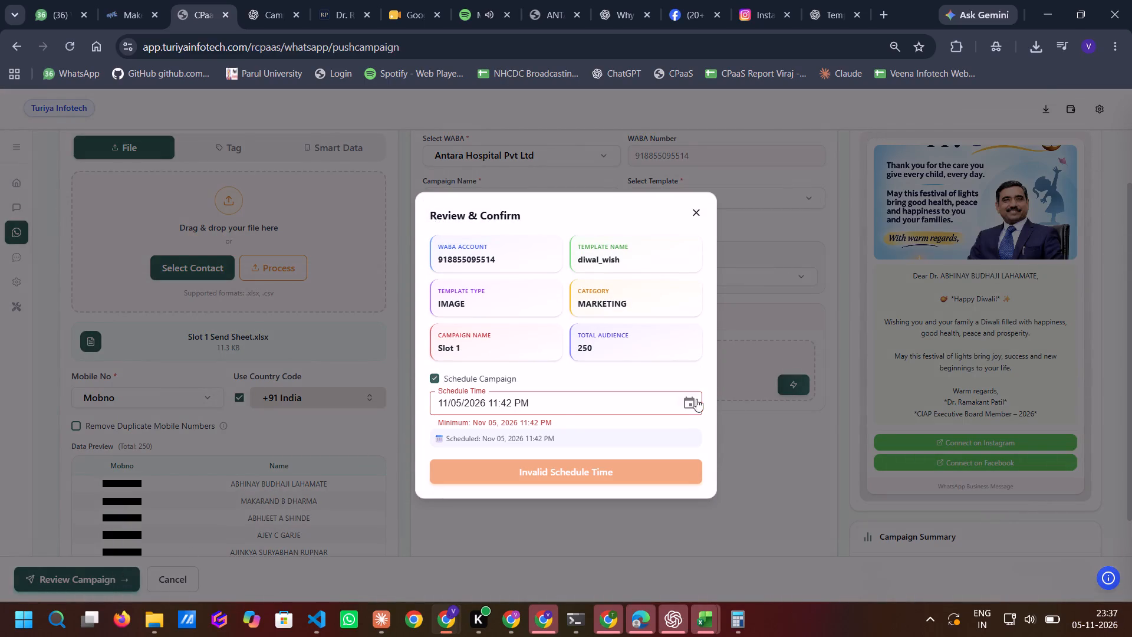
pyautogui.click(685, 404)
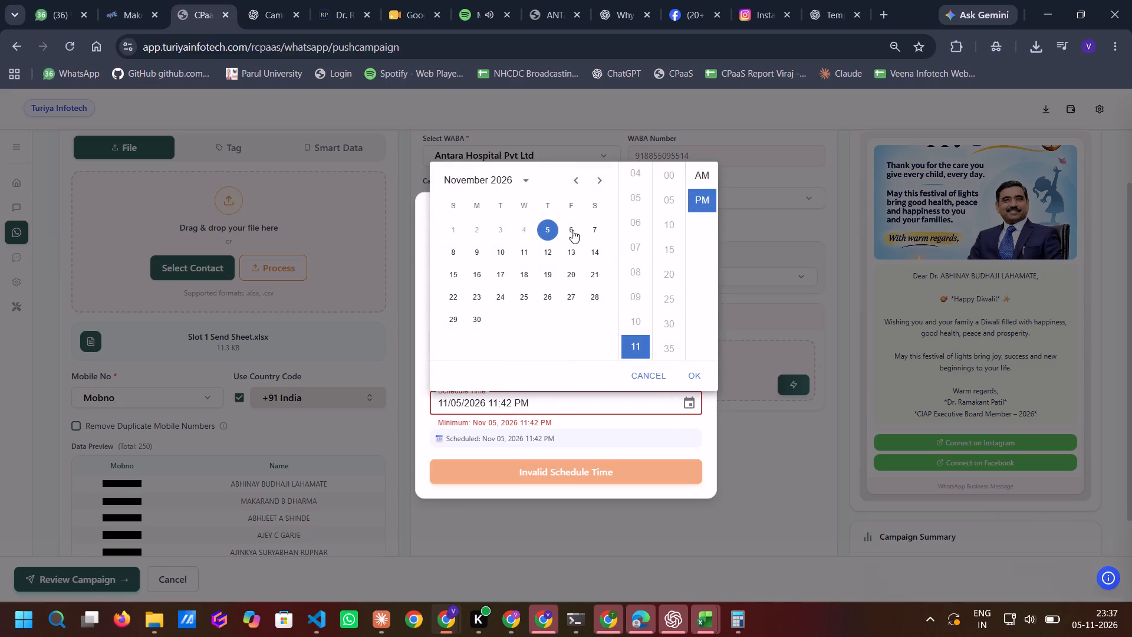
pyautogui.click(572, 229)
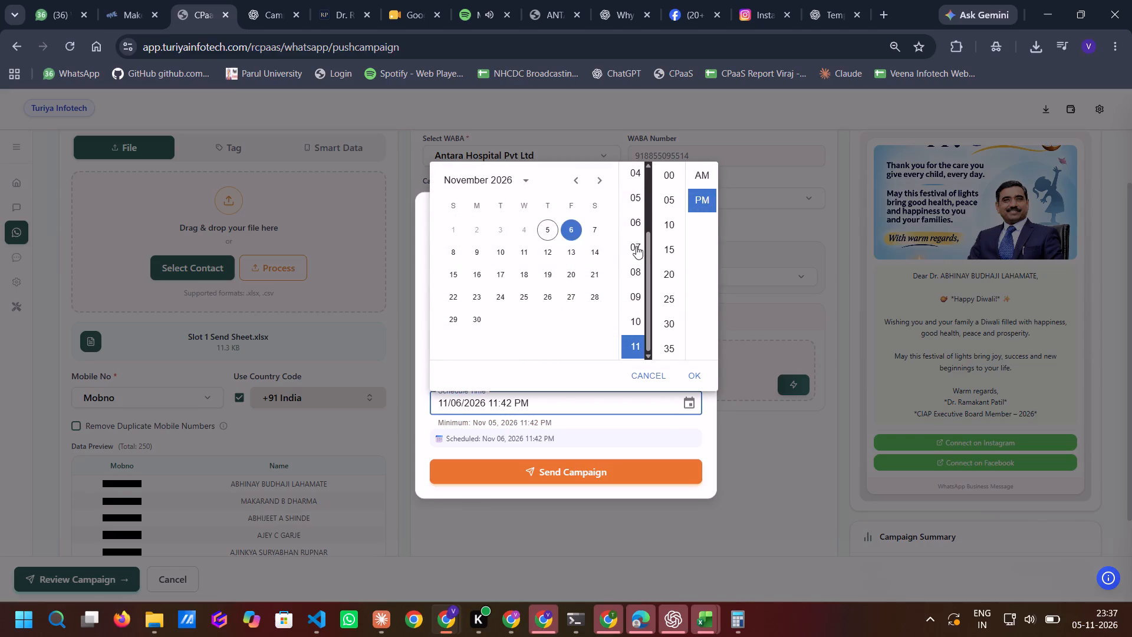
pyautogui.click(637, 225)
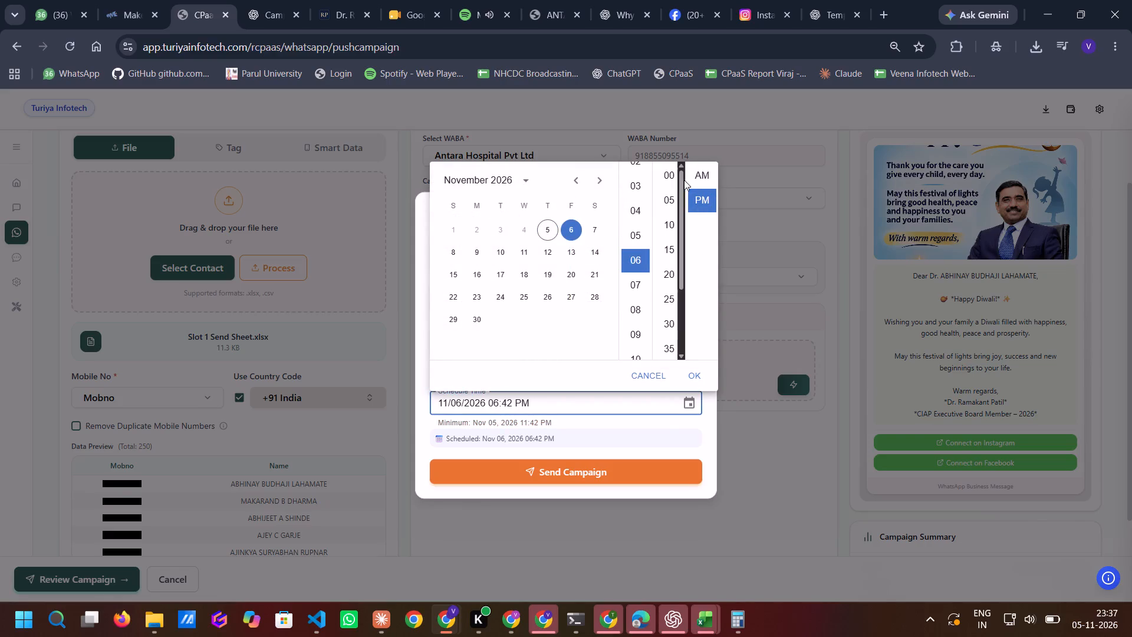
pyautogui.click(676, 179)
pyautogui.click(692, 176)
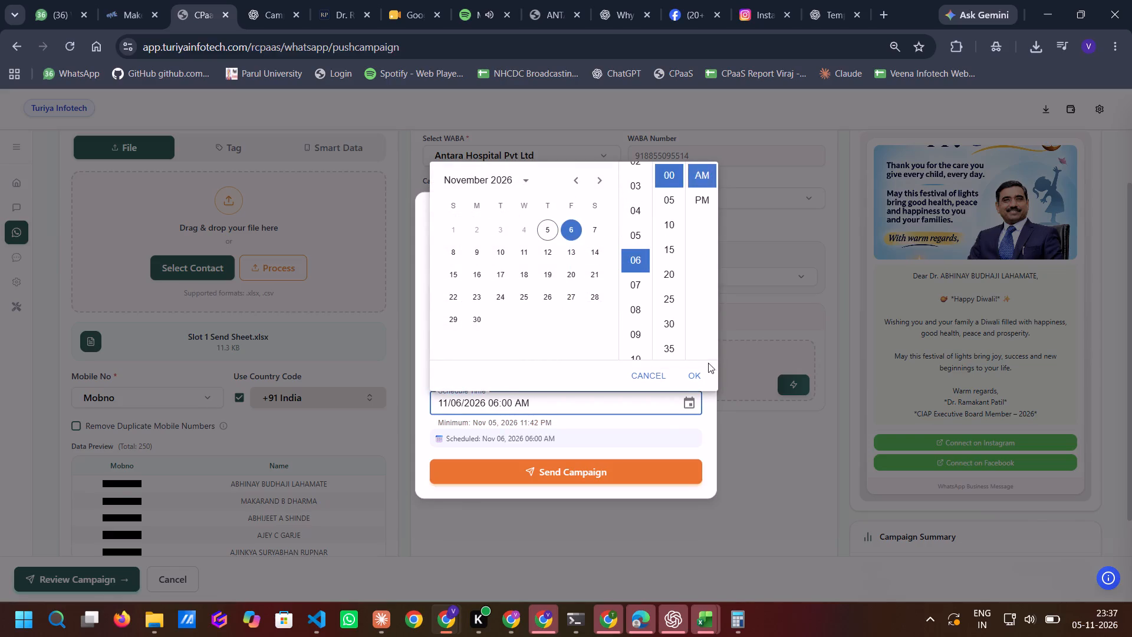
pyautogui.click(693, 375)
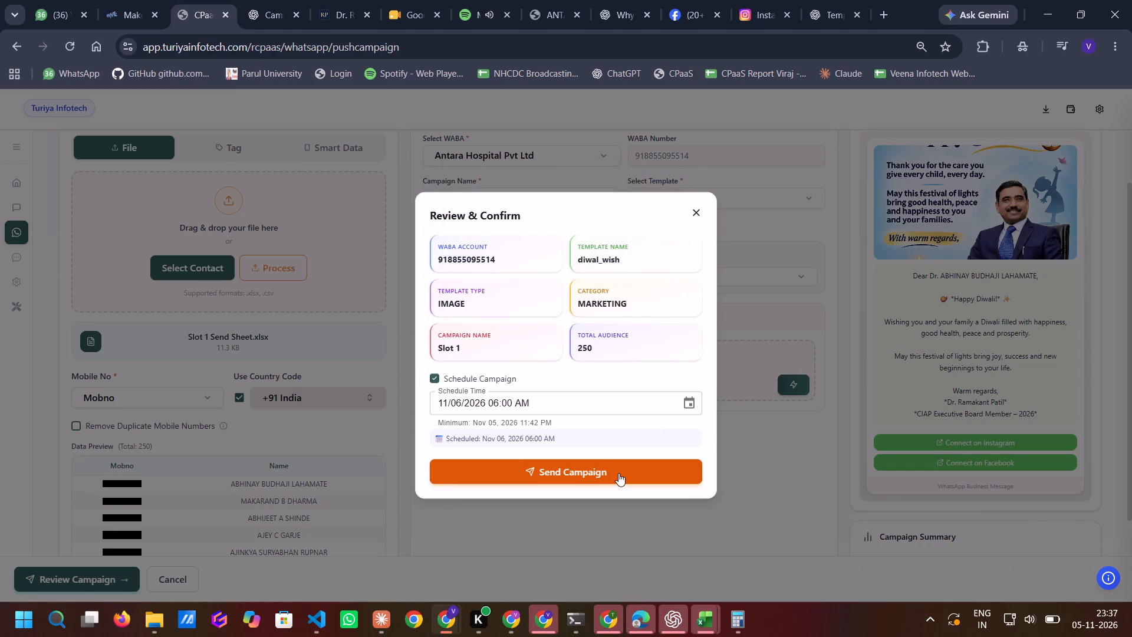
# Send the scheduled Slot 1 campaign.
pyautogui.click(618, 473)
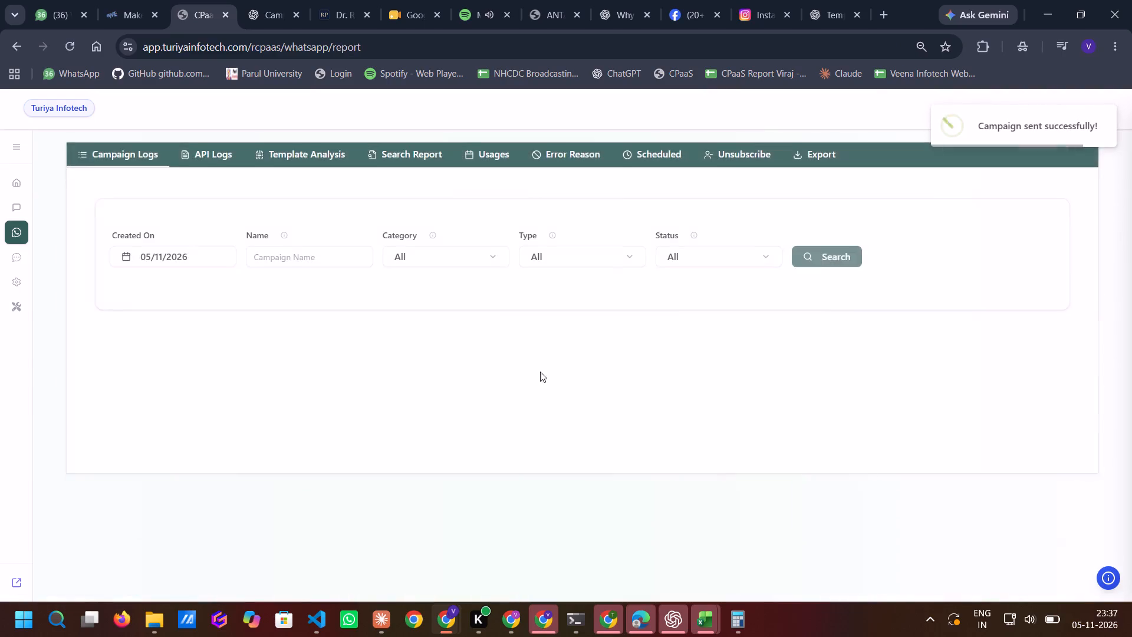
# Start a new WhatsApp push campaign and import and process Slot 2 Send Sheet.xlsx as its audience.
pyautogui.click(12, 230)
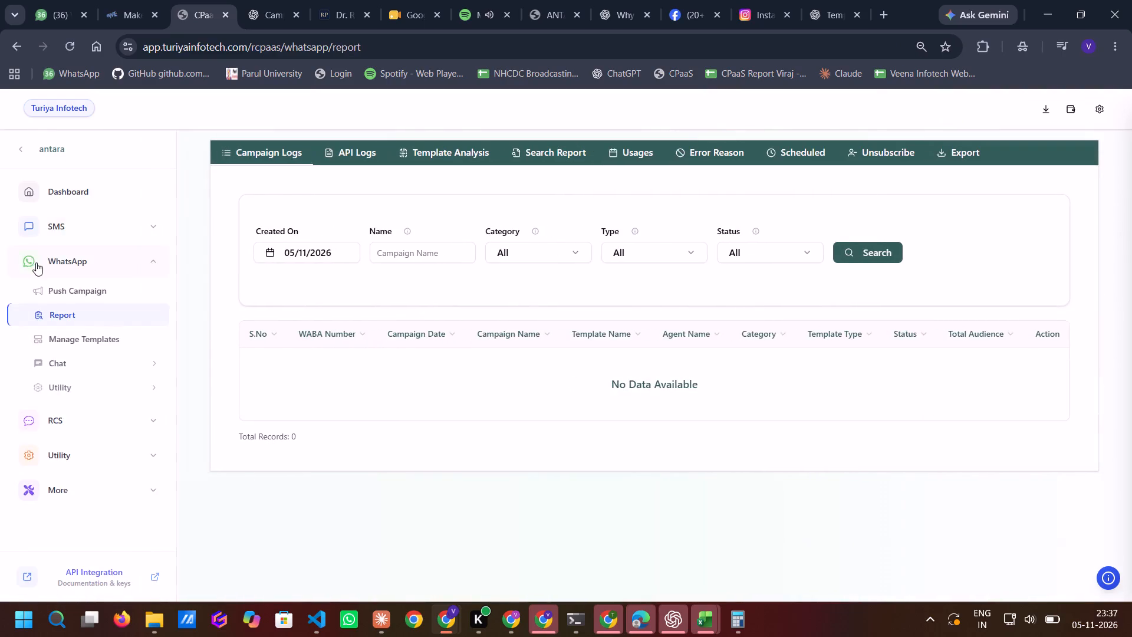
pyautogui.click(45, 283)
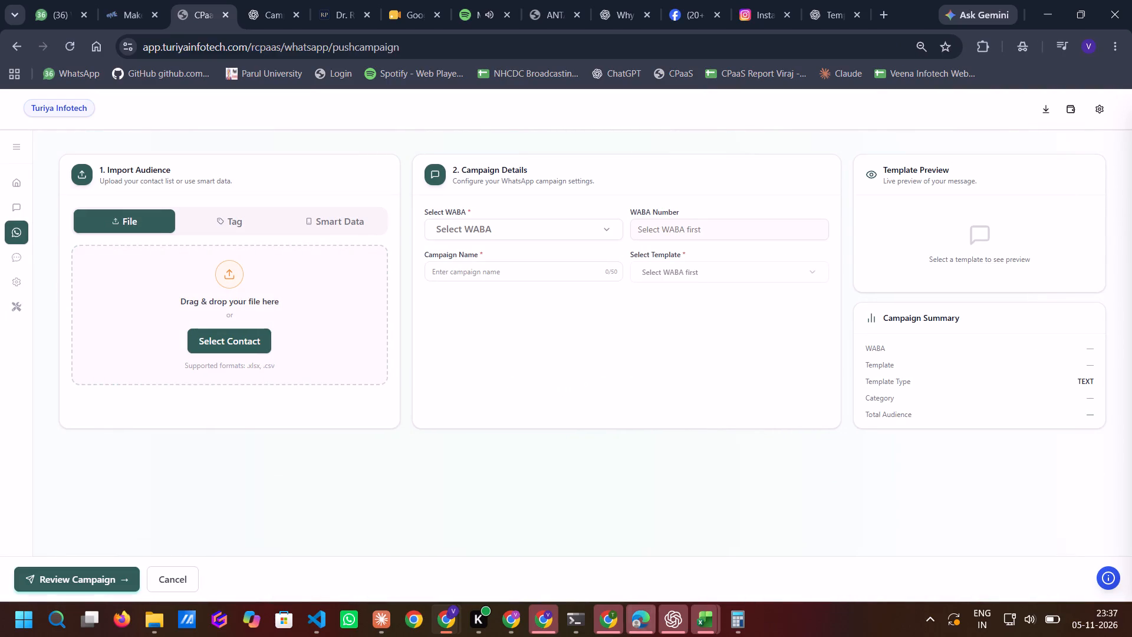
pyautogui.click(215, 336)
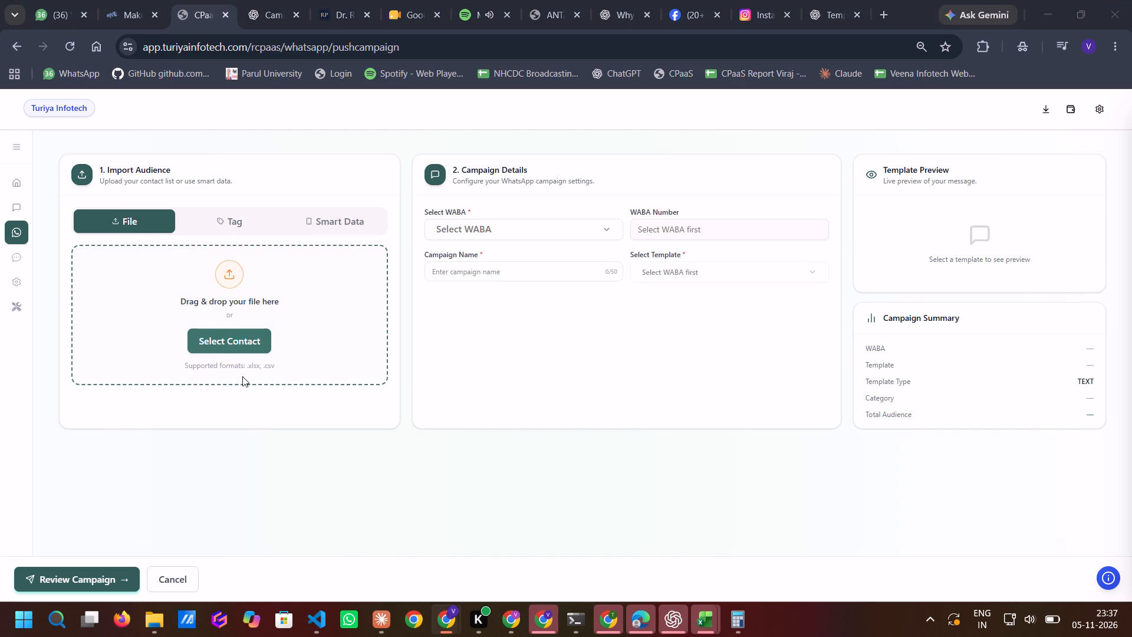
pyautogui.doubleClick(720, 294)
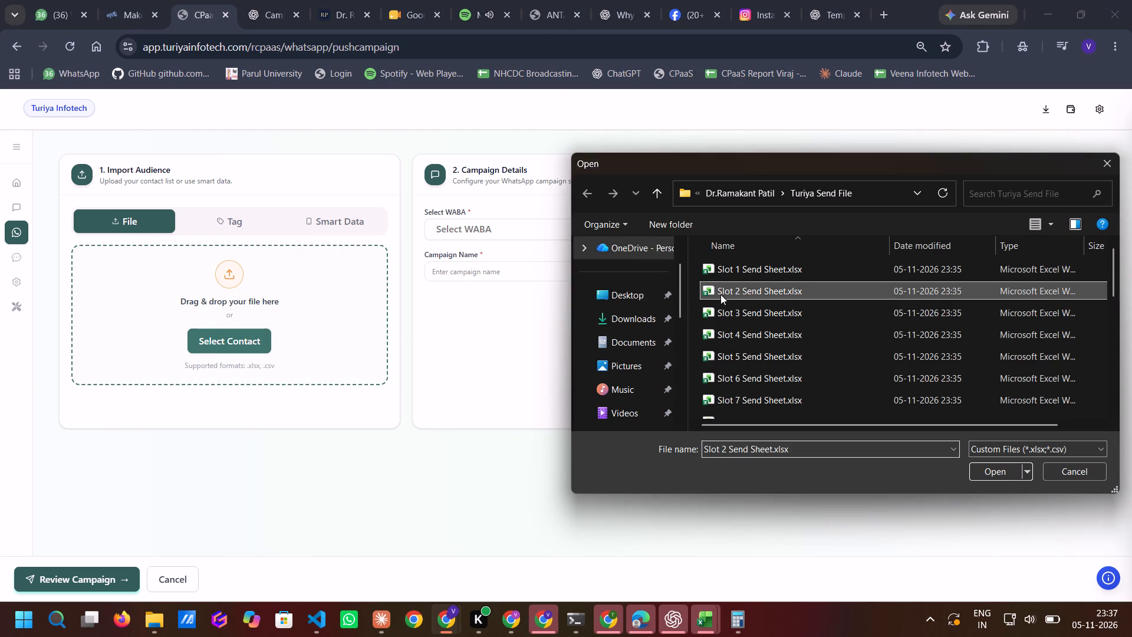
pyautogui.click(291, 344)
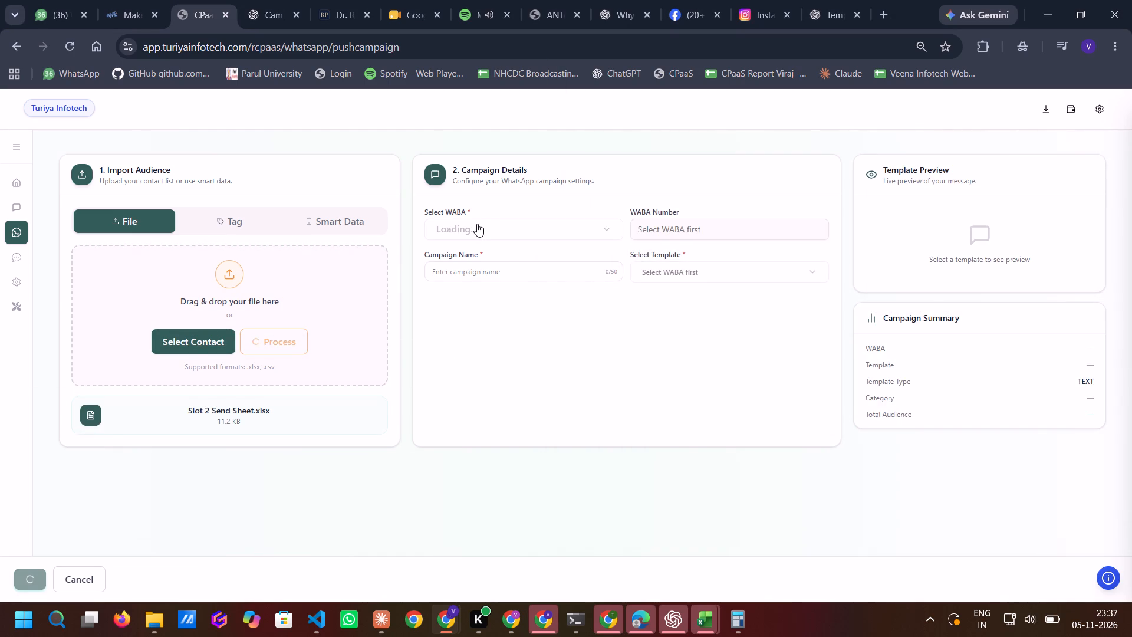
# Set the new campaign's WABA to Antara Hospital Pvt Ltd and name the campaign Slot 2.
pyautogui.tripleClick(477, 224)
pyautogui.click(478, 231)
pyautogui.click(478, 253)
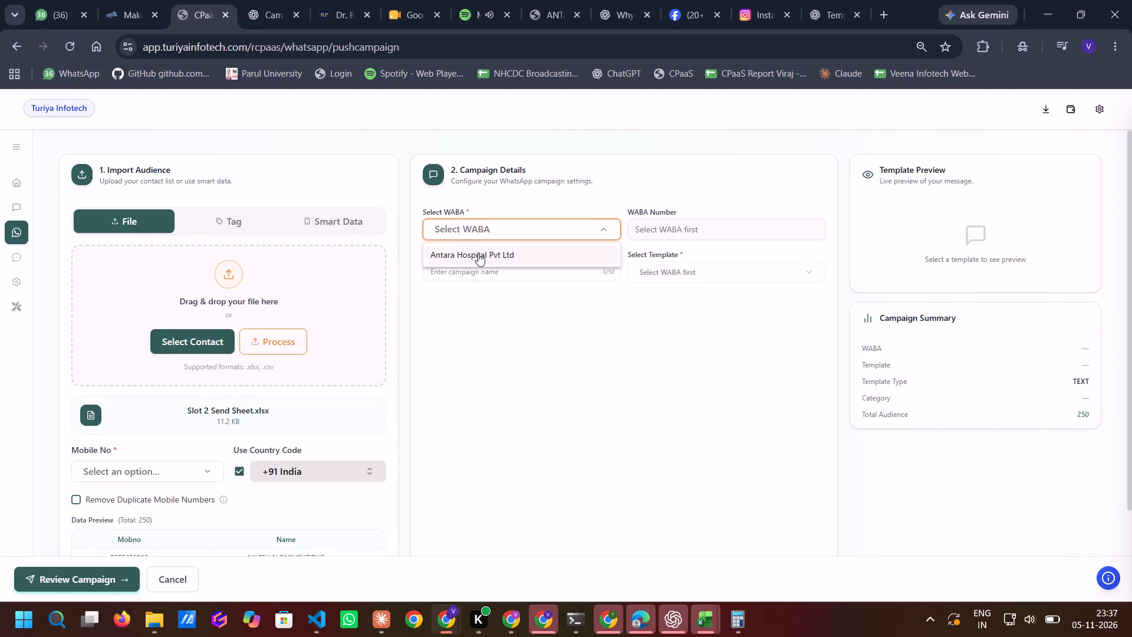
pyautogui.click(476, 266)
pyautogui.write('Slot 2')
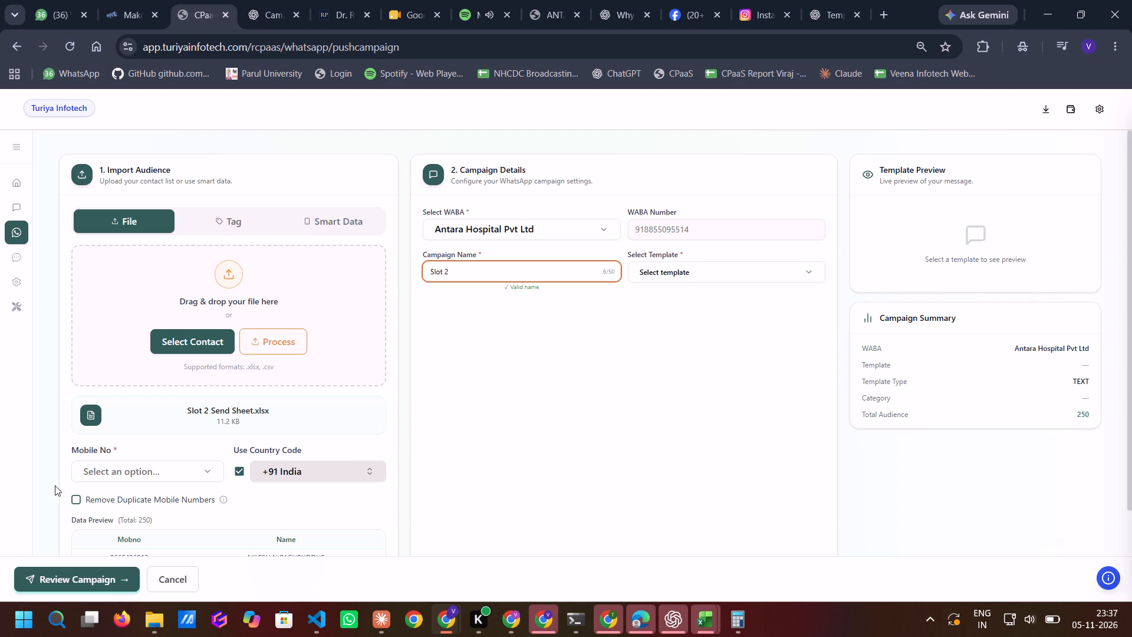
# Map the audience's mobile number to the Mobno column and enable removal of duplicate mobile numbers.
pyautogui.click(140, 470)
pyautogui.click(137, 494)
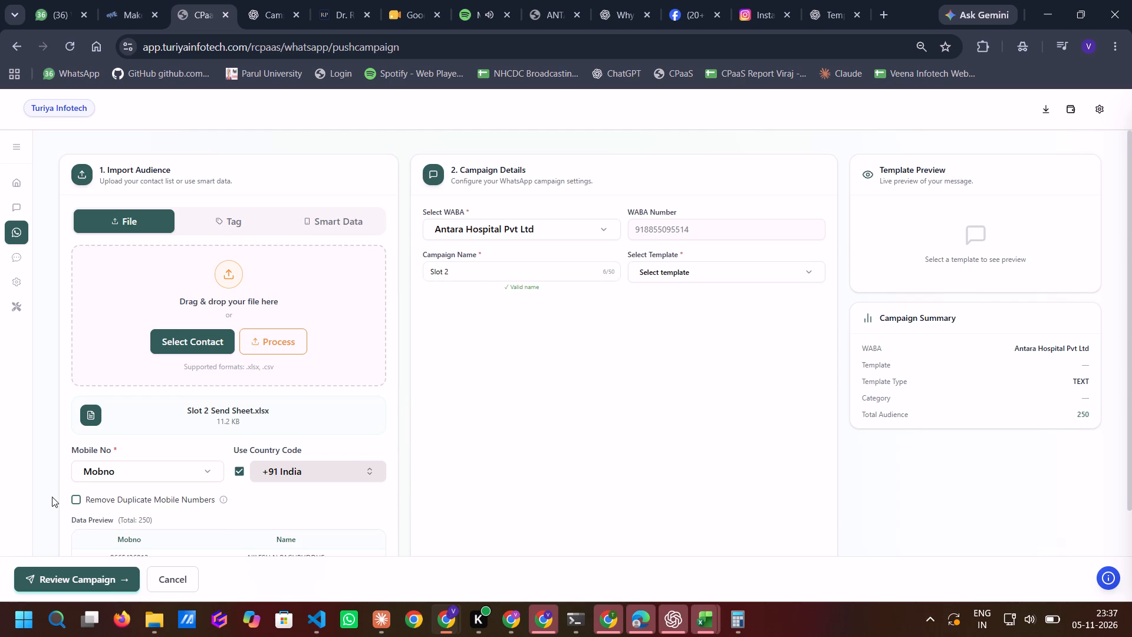
pyautogui.click(75, 503)
# Choose the diwal_wish template, make its variable {{1}} dynamic and map it to the Name column.
pyautogui.click(646, 274)
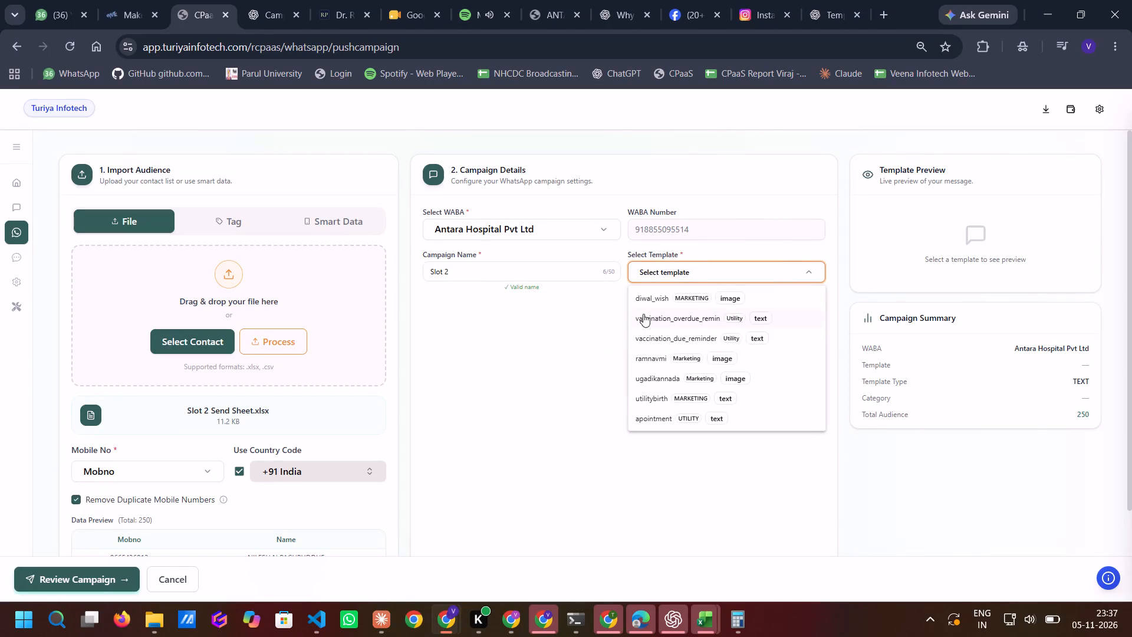
pyautogui.click(649, 296)
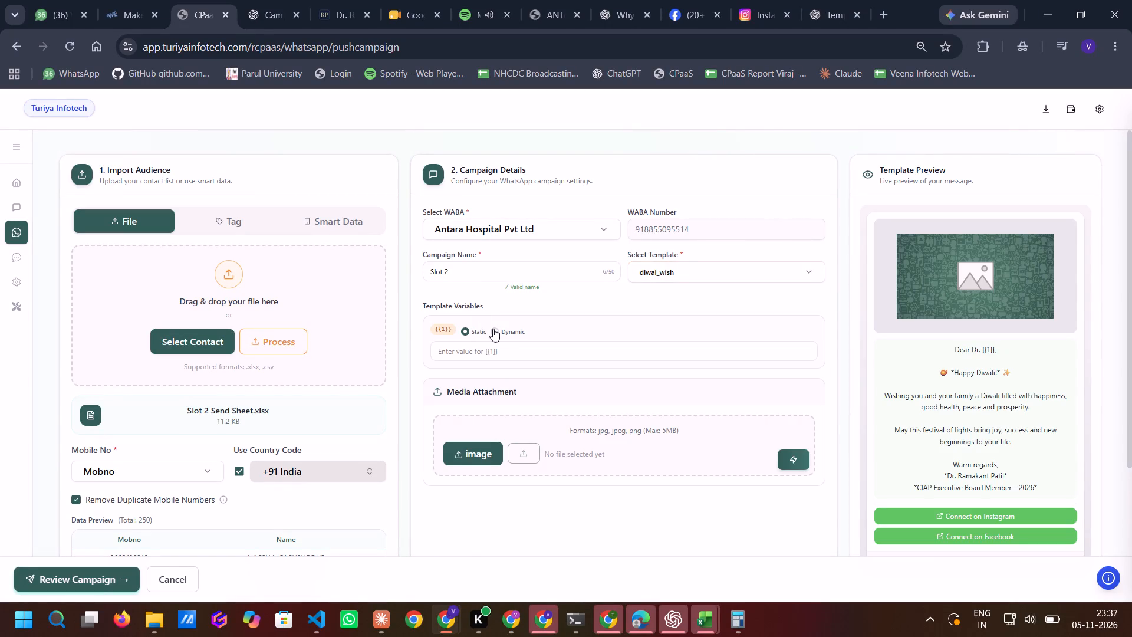
pyautogui.click(494, 329)
pyautogui.click(499, 351)
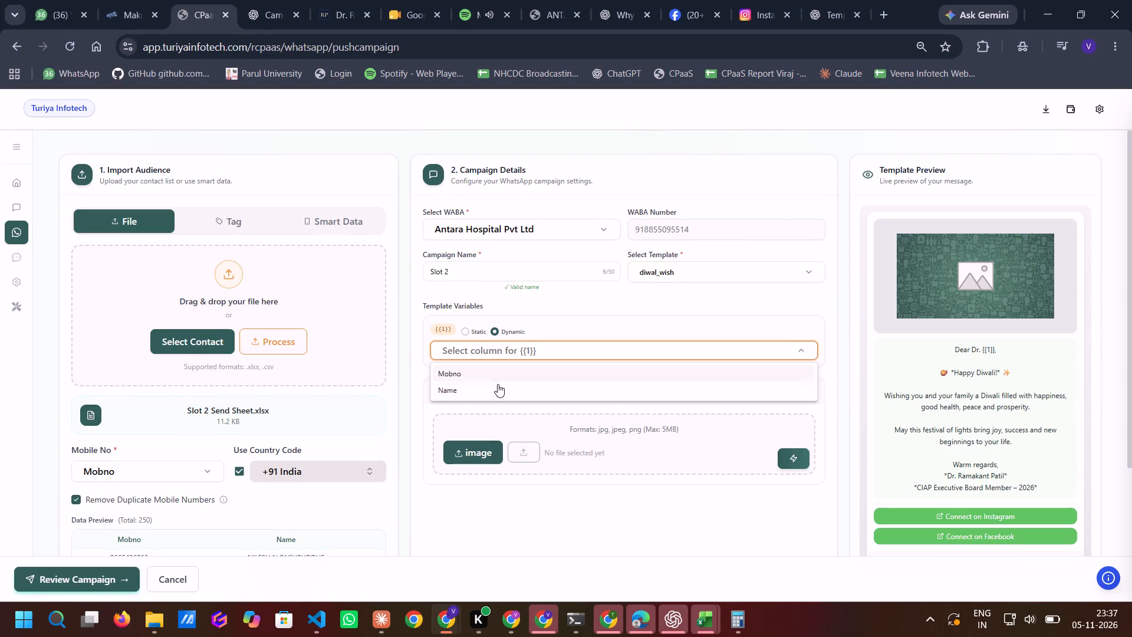
pyautogui.click(497, 395)
# Attach Happy Diwali Pediatricians Tribute.png from Turiya Send File as the Slot 2 campaign's image and upload it.
pyautogui.click(466, 459)
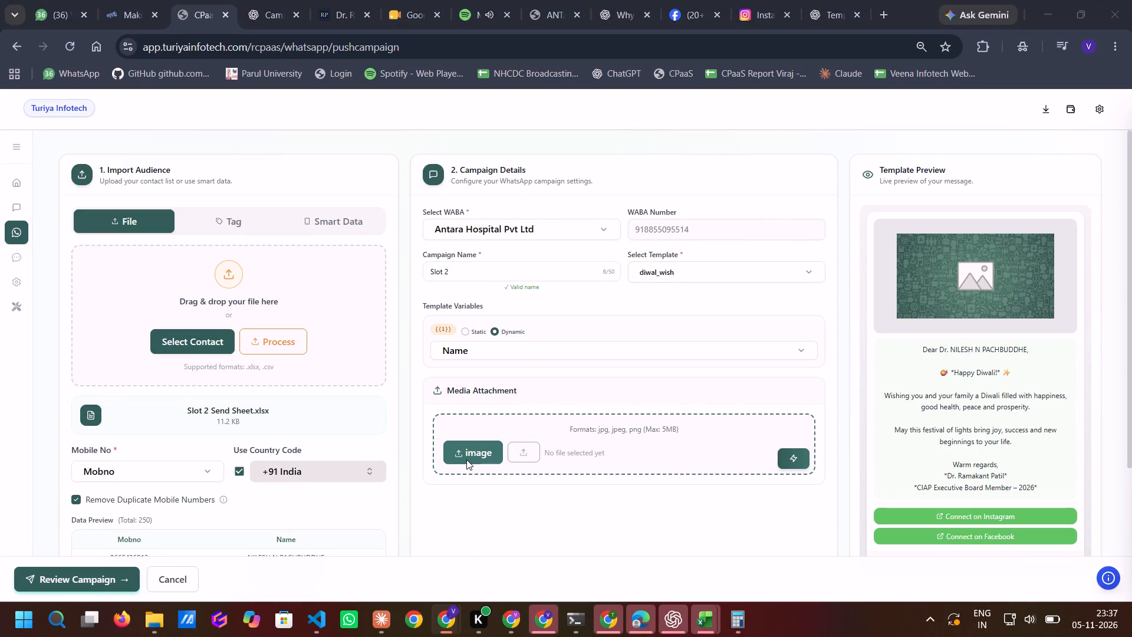
pyautogui.click(736, 276)
pyautogui.doubleClick(736, 276)
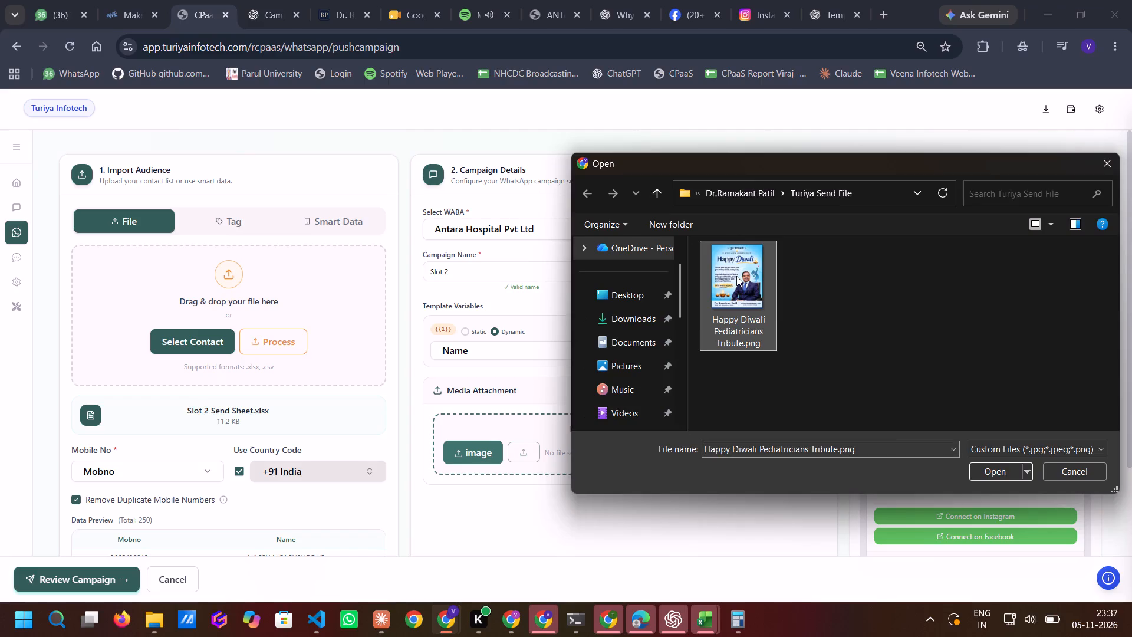
pyautogui.click(534, 454)
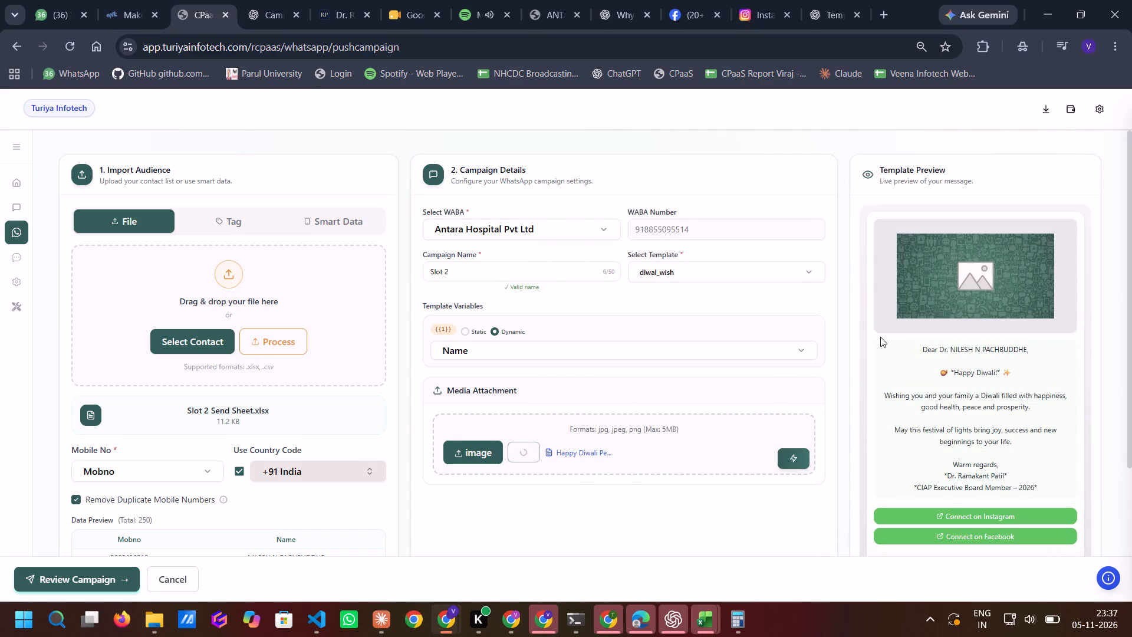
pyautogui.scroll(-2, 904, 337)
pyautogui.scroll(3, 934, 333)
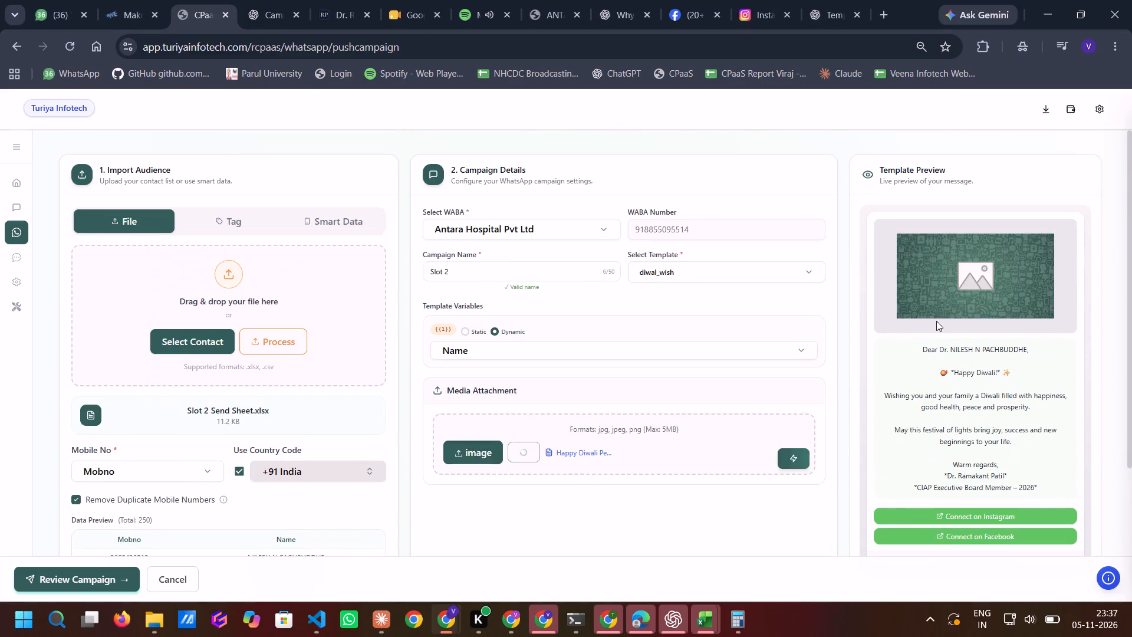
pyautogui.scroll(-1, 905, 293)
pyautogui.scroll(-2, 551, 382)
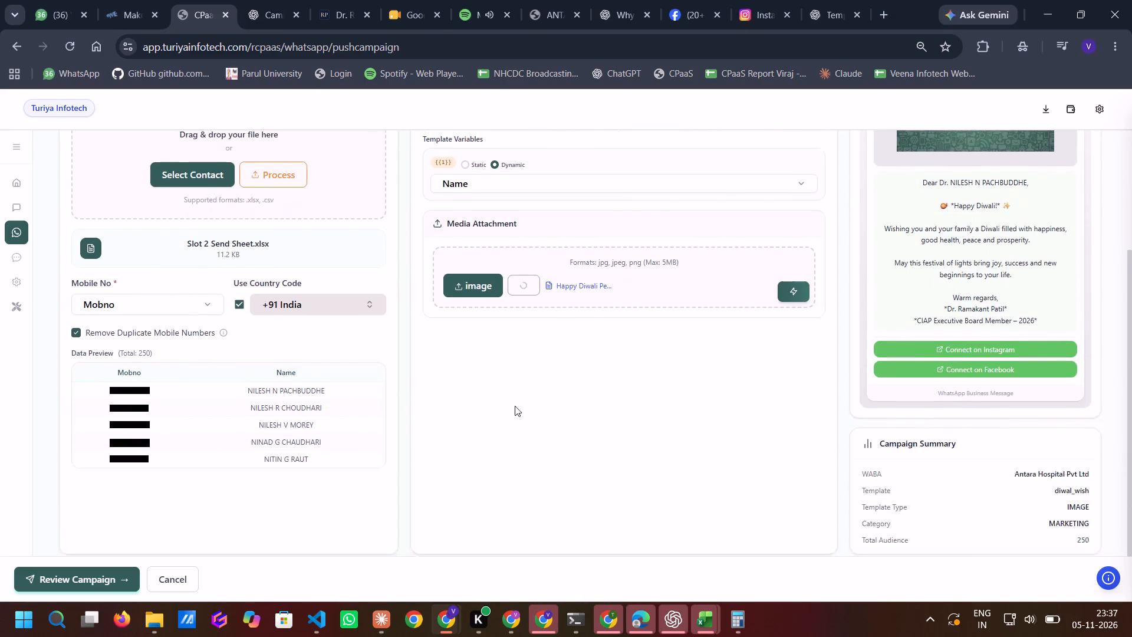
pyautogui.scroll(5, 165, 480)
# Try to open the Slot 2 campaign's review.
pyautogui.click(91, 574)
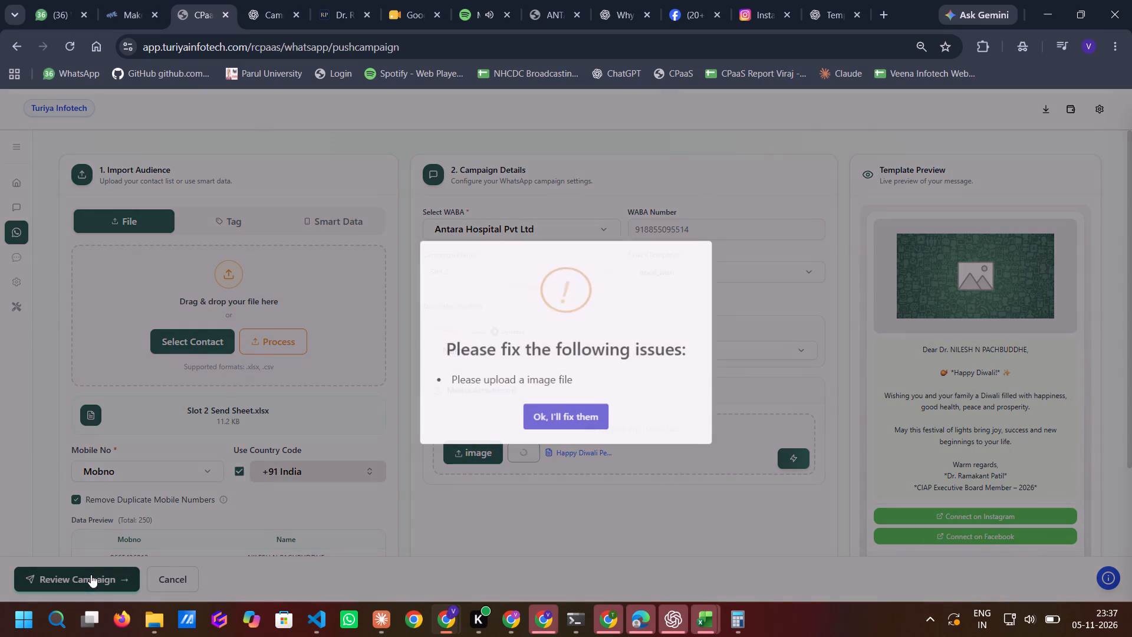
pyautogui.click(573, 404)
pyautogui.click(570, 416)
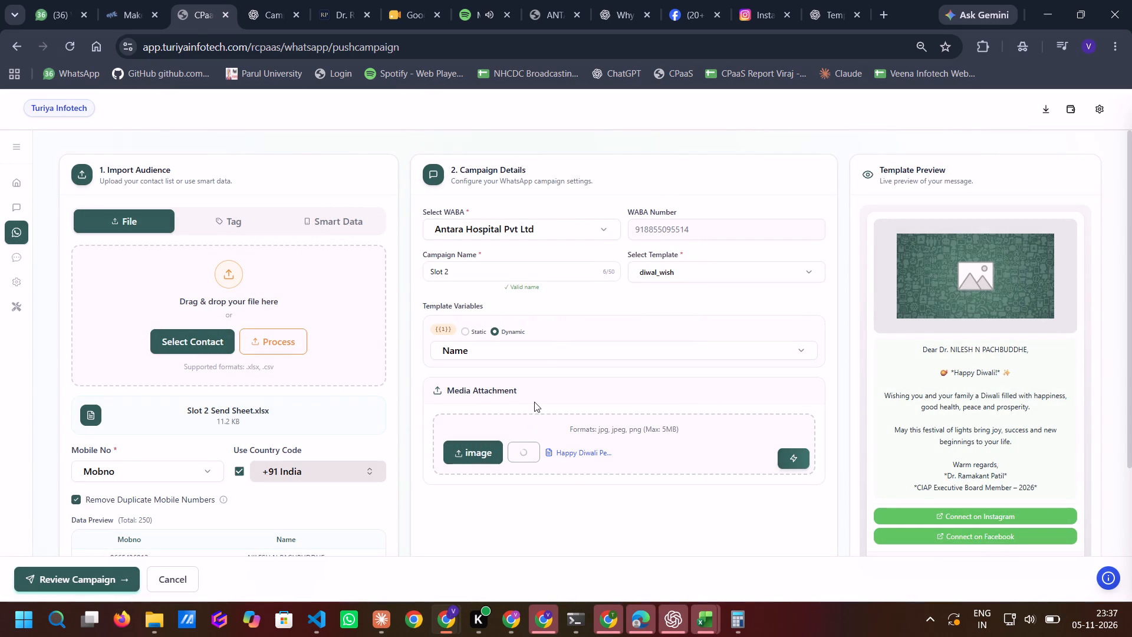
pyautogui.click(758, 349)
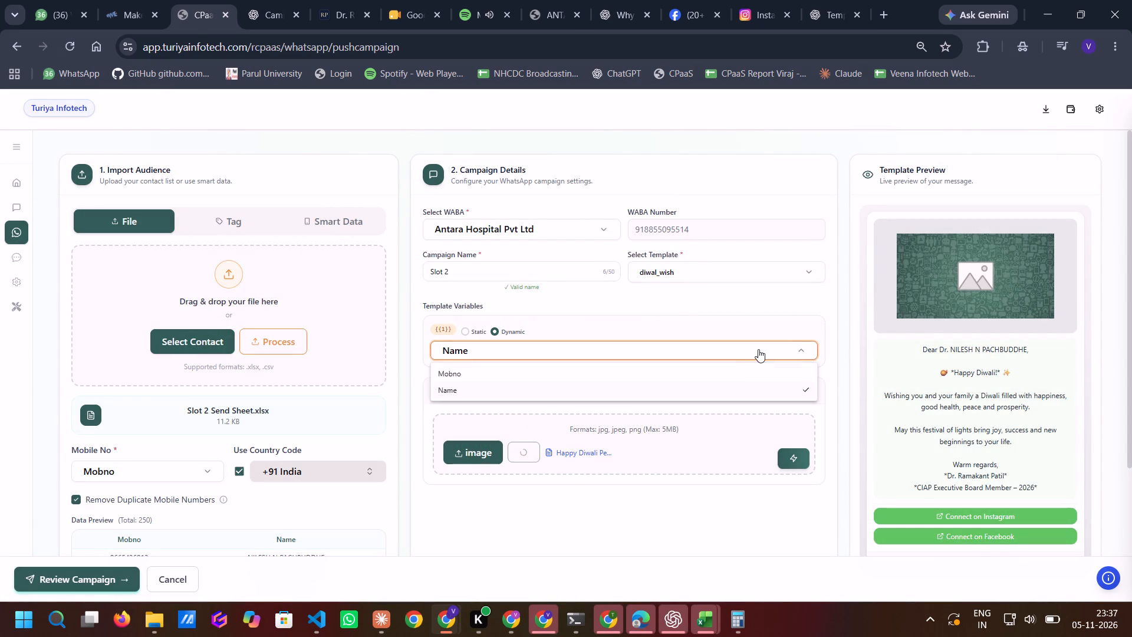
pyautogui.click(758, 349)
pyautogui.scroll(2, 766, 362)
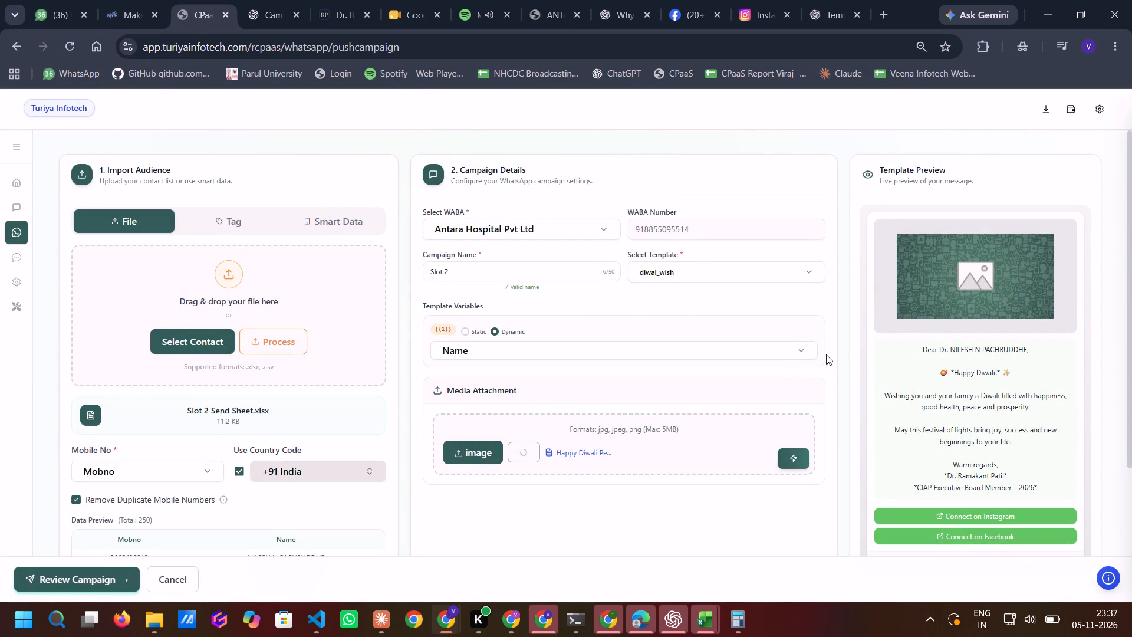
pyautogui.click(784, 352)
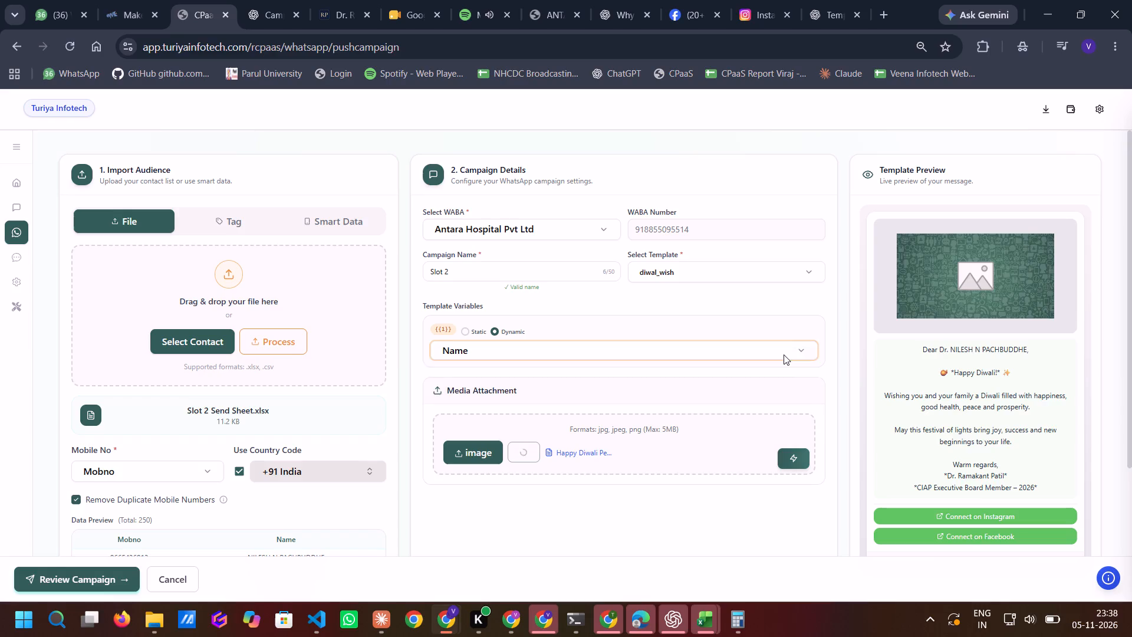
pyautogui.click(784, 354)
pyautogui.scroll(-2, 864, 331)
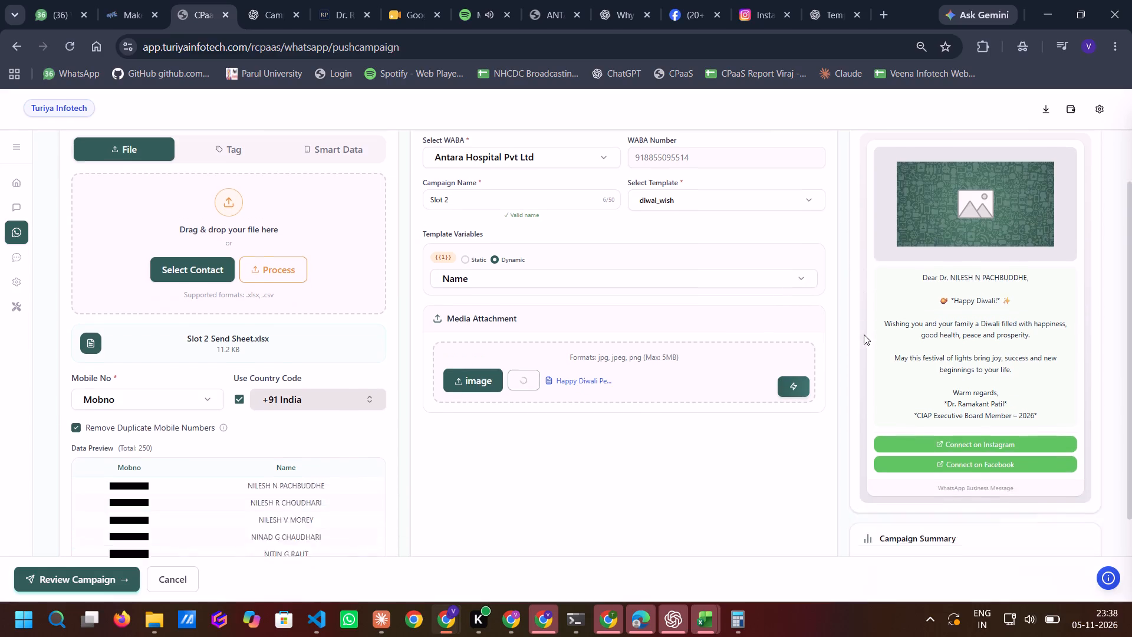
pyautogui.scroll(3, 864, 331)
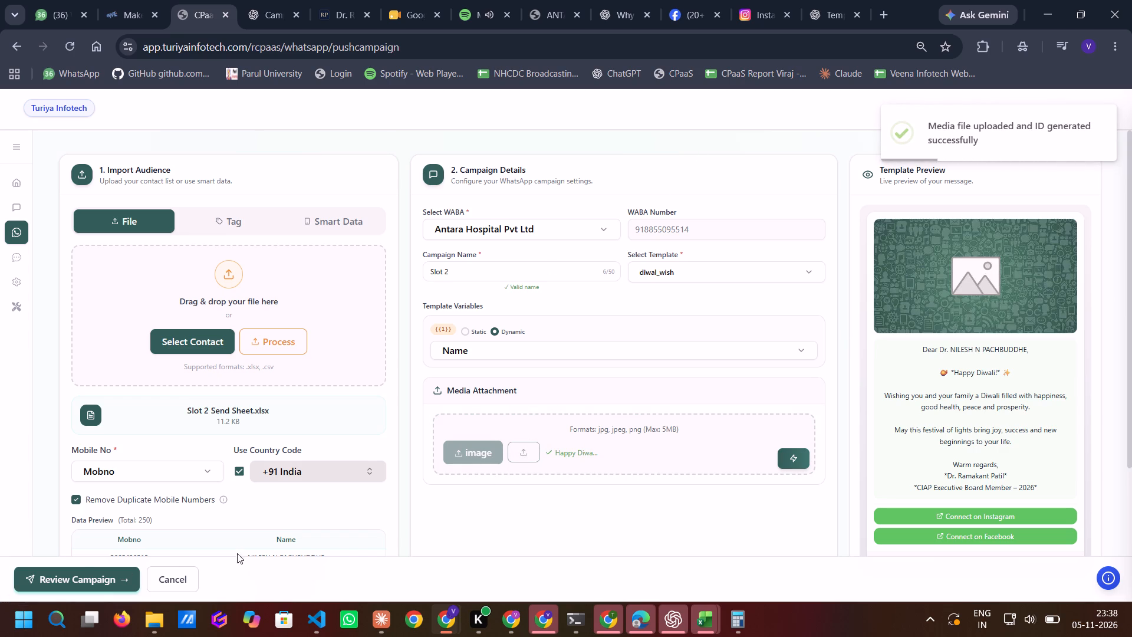
# Open the review of the Slot 2 campaign.
pyautogui.click(85, 572)
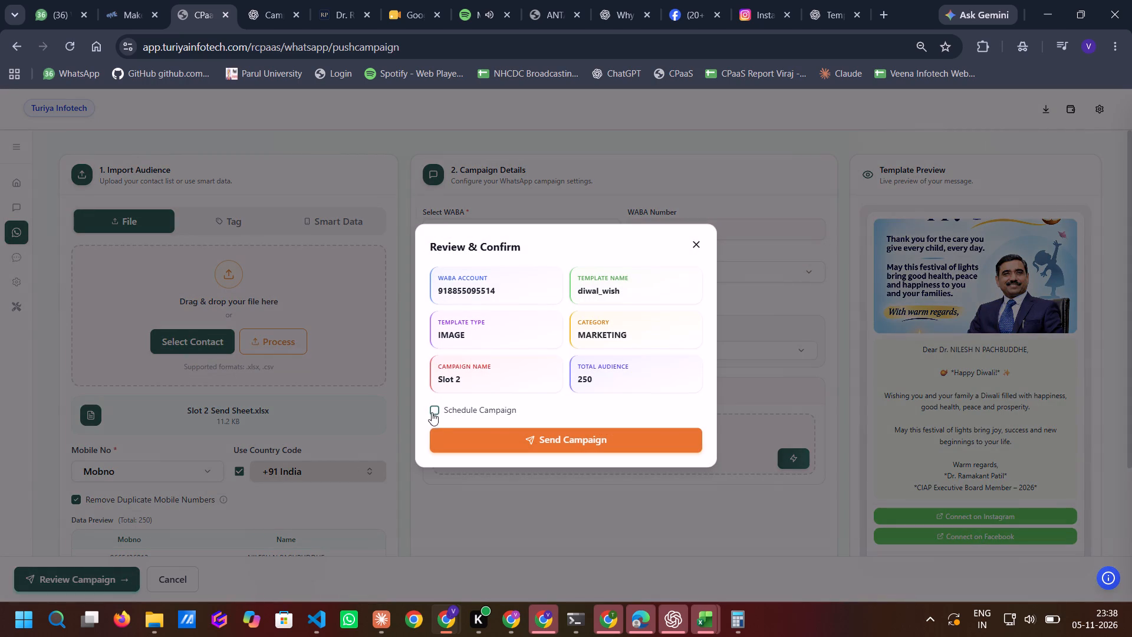
# In Google Chrome, schedule the Slot 2 campaign for 11/06/2026 08:00 AM and submit it.
pyautogui.click(433, 408)
pyautogui.click(693, 408)
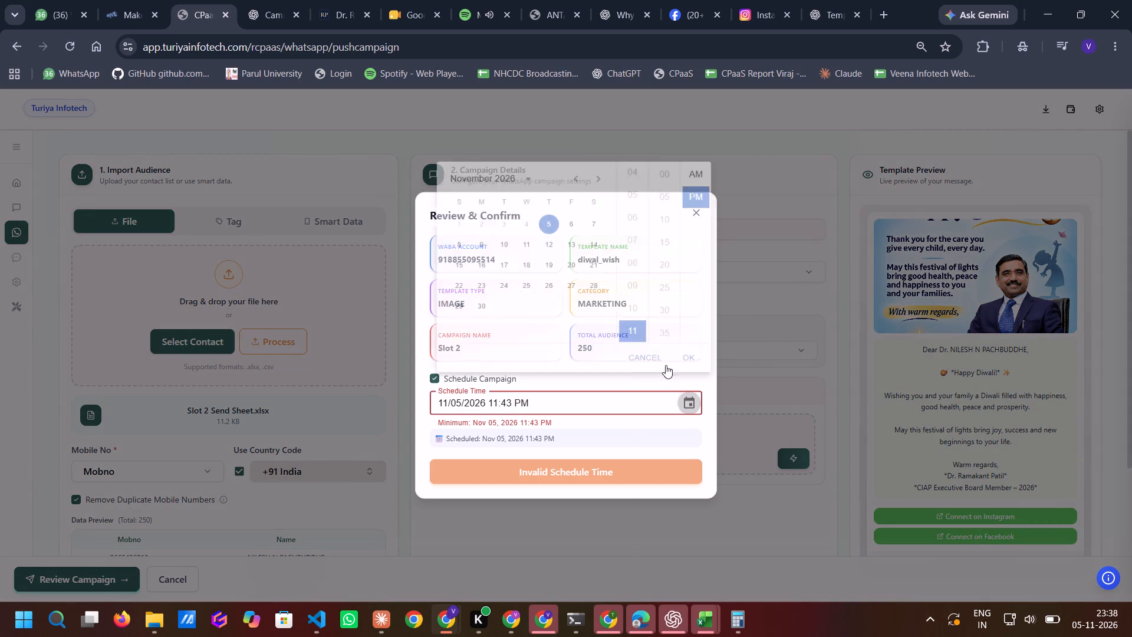
pyautogui.click(572, 229)
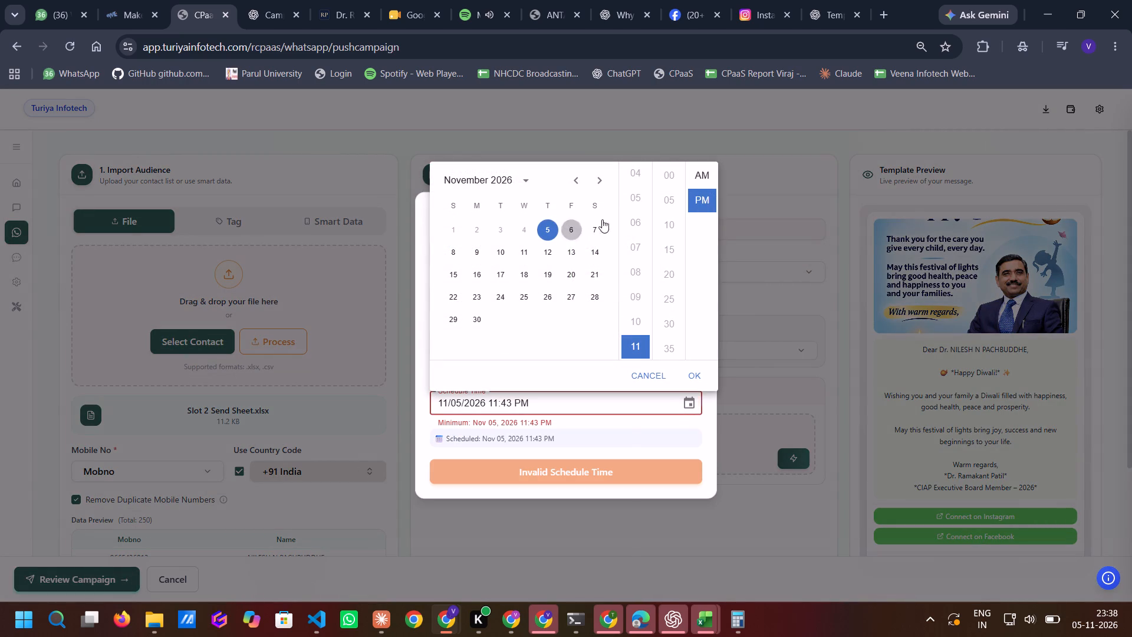
pyautogui.click(633, 280)
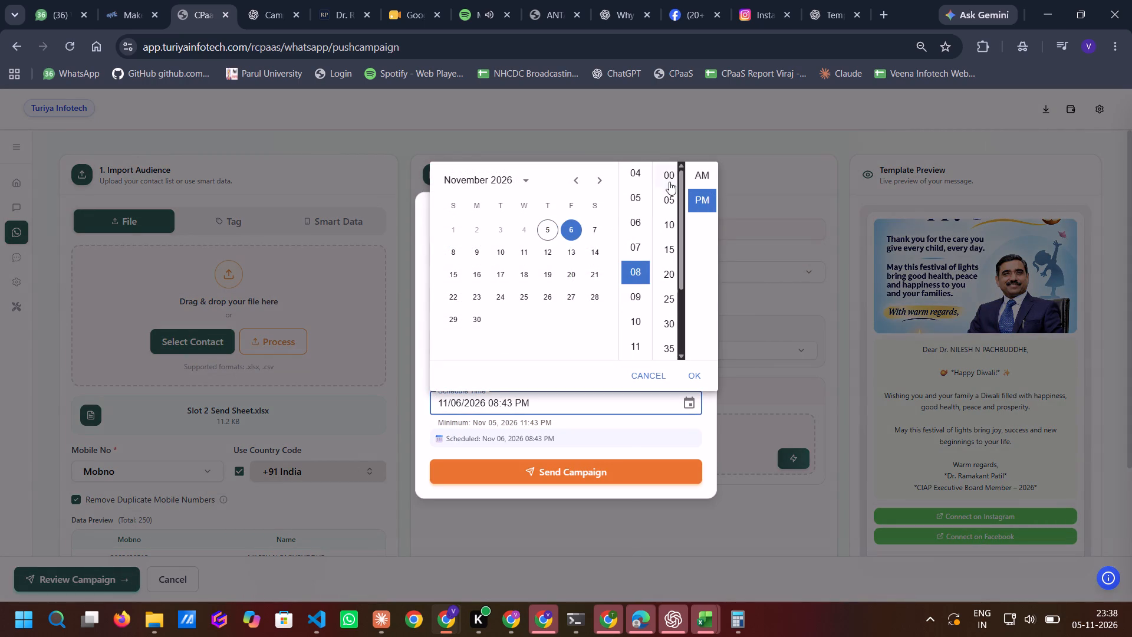
pyautogui.click(669, 182)
pyautogui.click(707, 173)
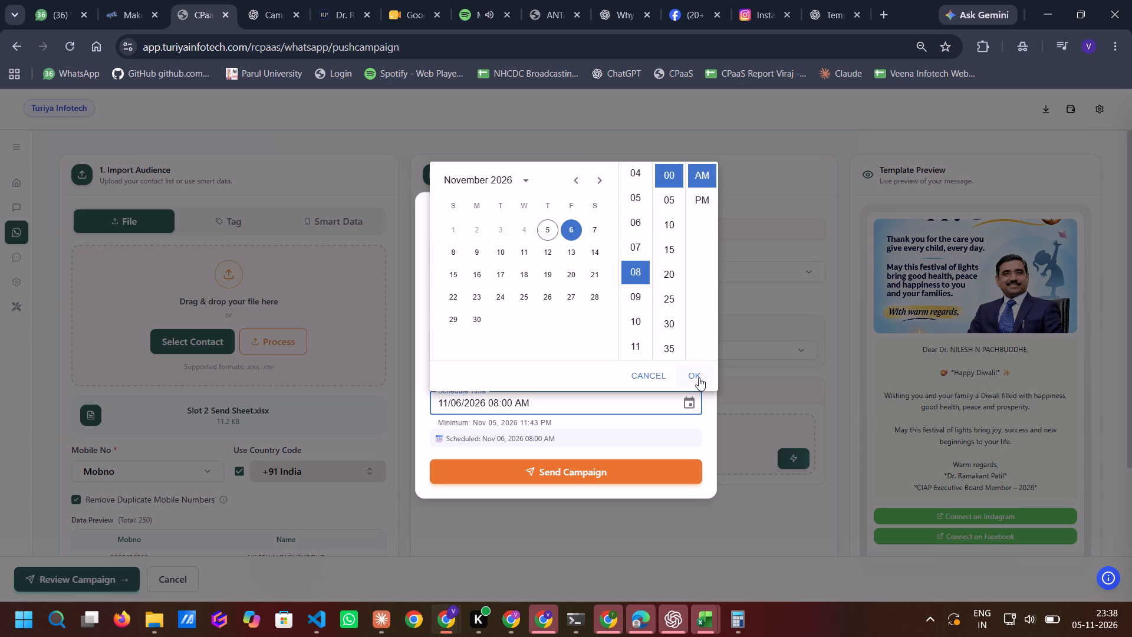
pyautogui.click(699, 377)
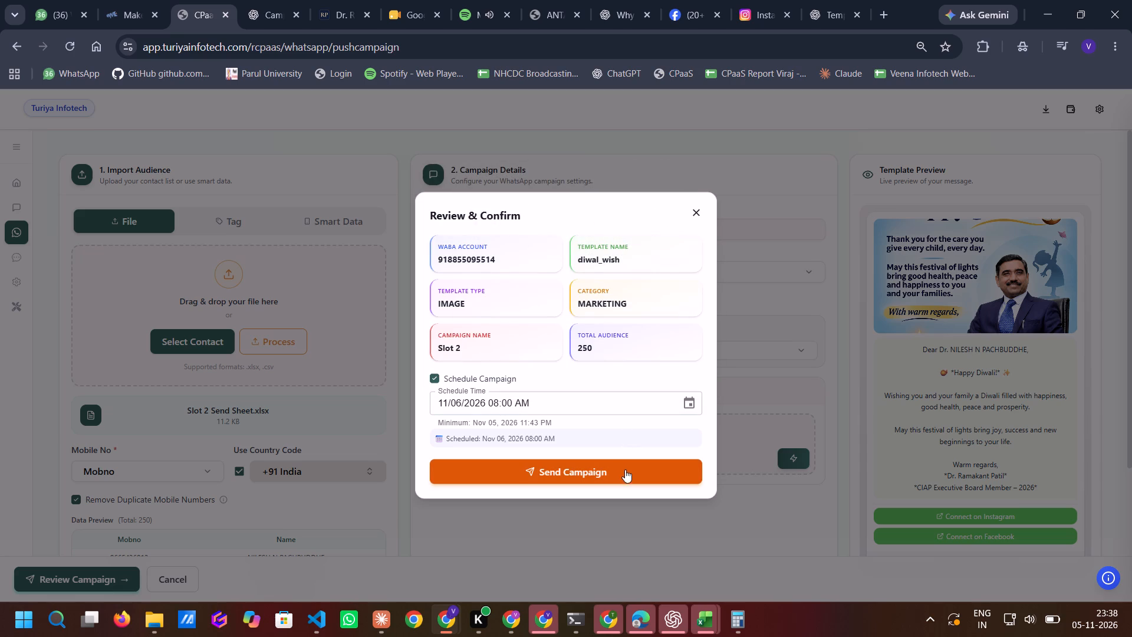
pyautogui.click(625, 471)
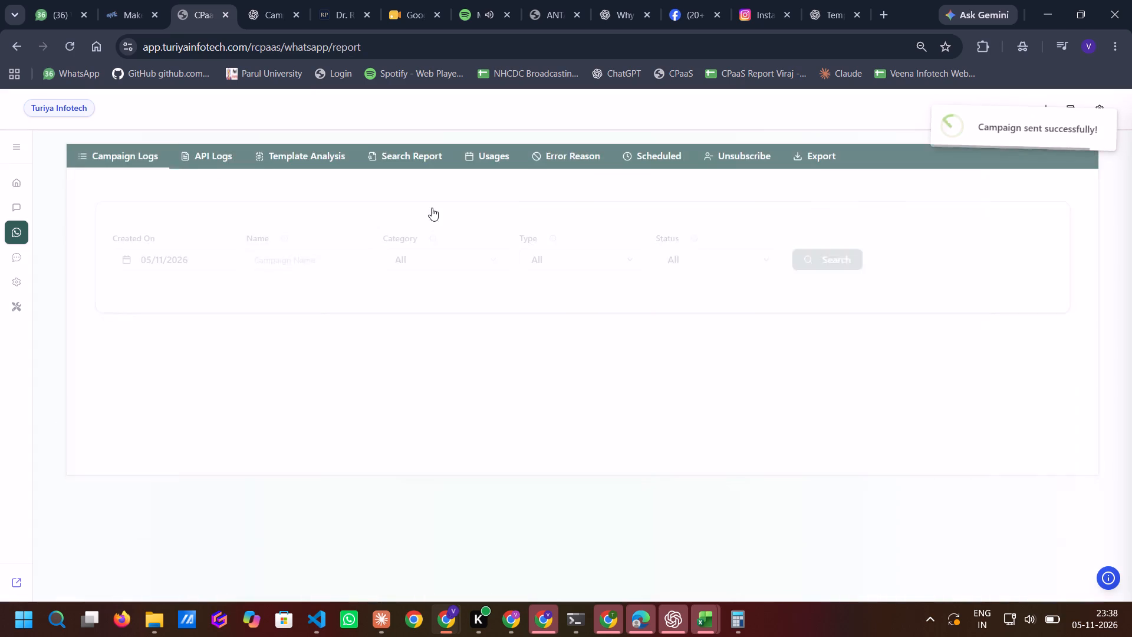
# Start a new WhatsApp campaign, then import and process Slot 3 Send Sheet.xlsx as its audience.
pyautogui.click(14, 232)
pyautogui.click(45, 279)
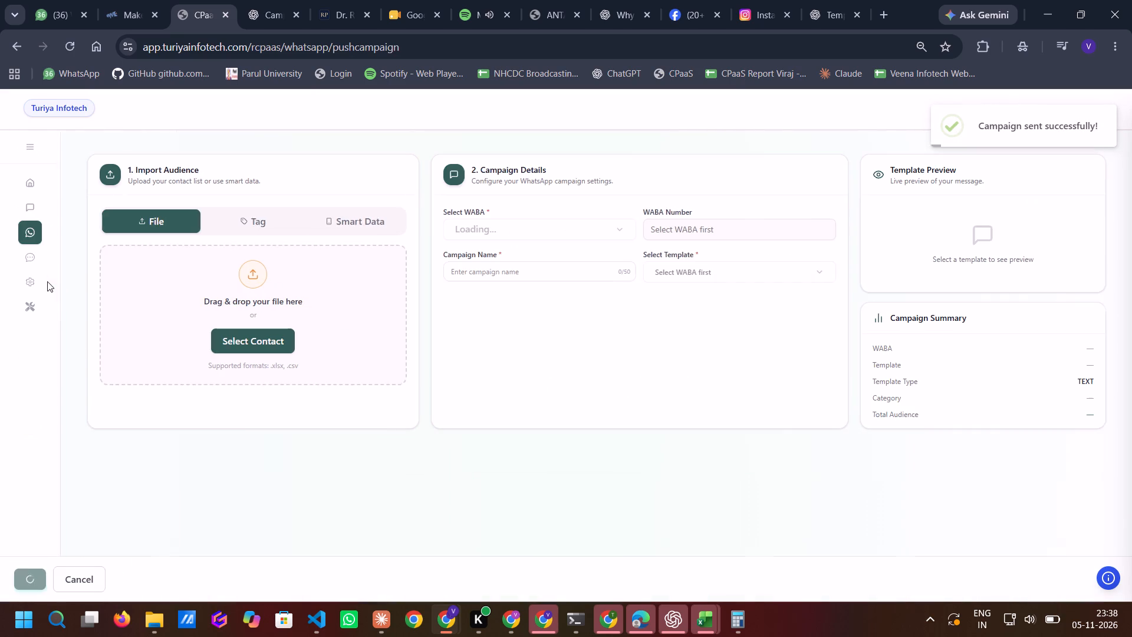
pyautogui.click(213, 330)
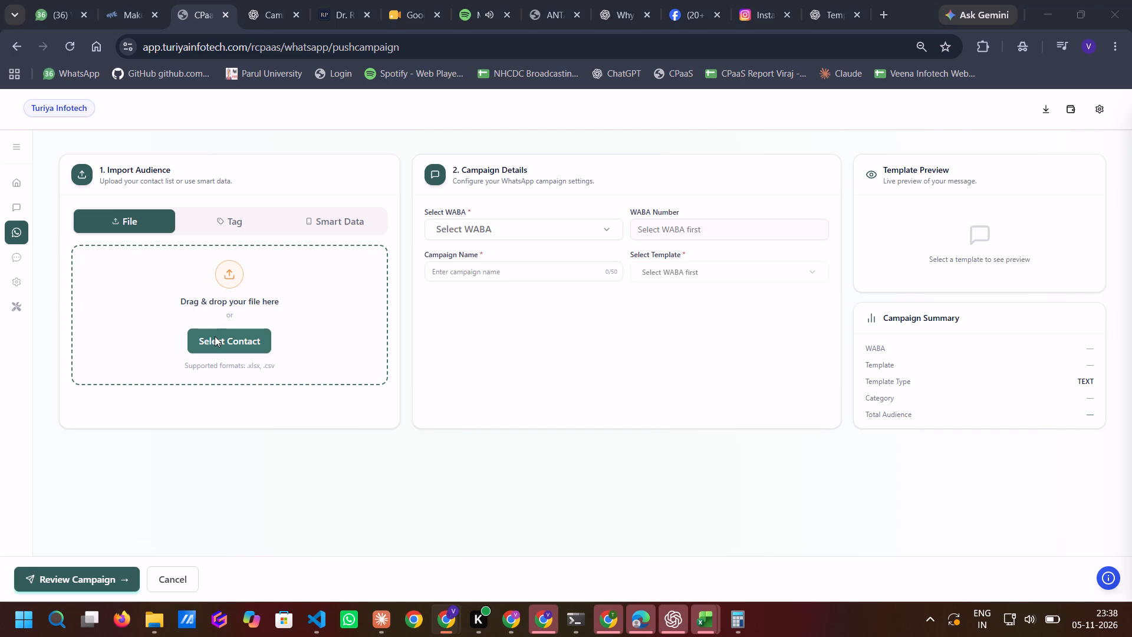
pyautogui.click(215, 336)
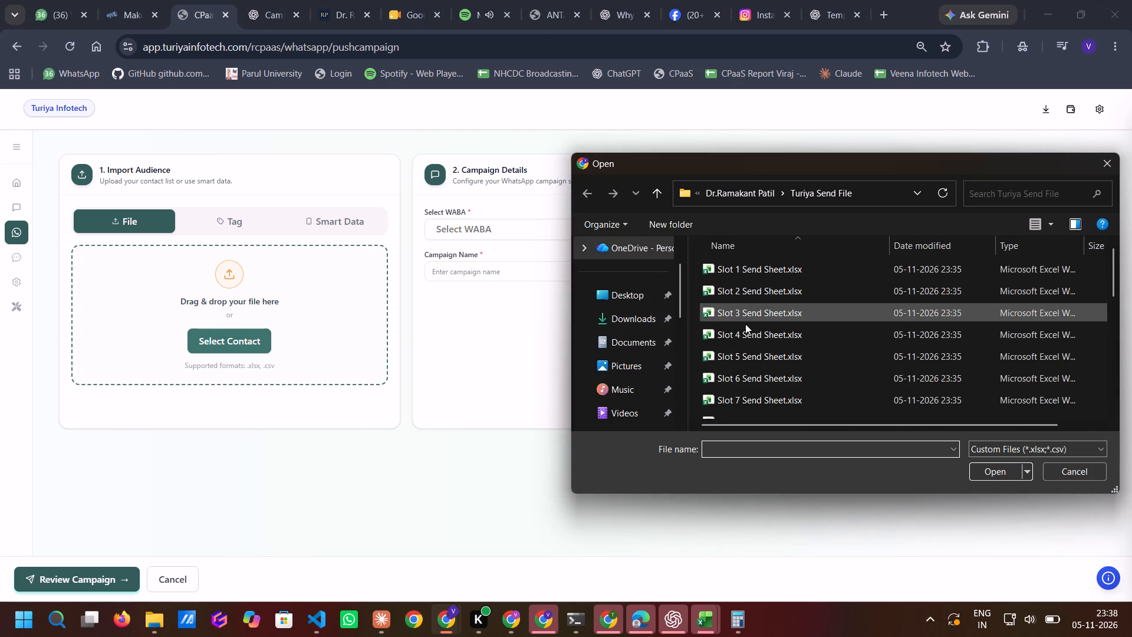
pyautogui.doubleClick(745, 319)
pyautogui.click(279, 343)
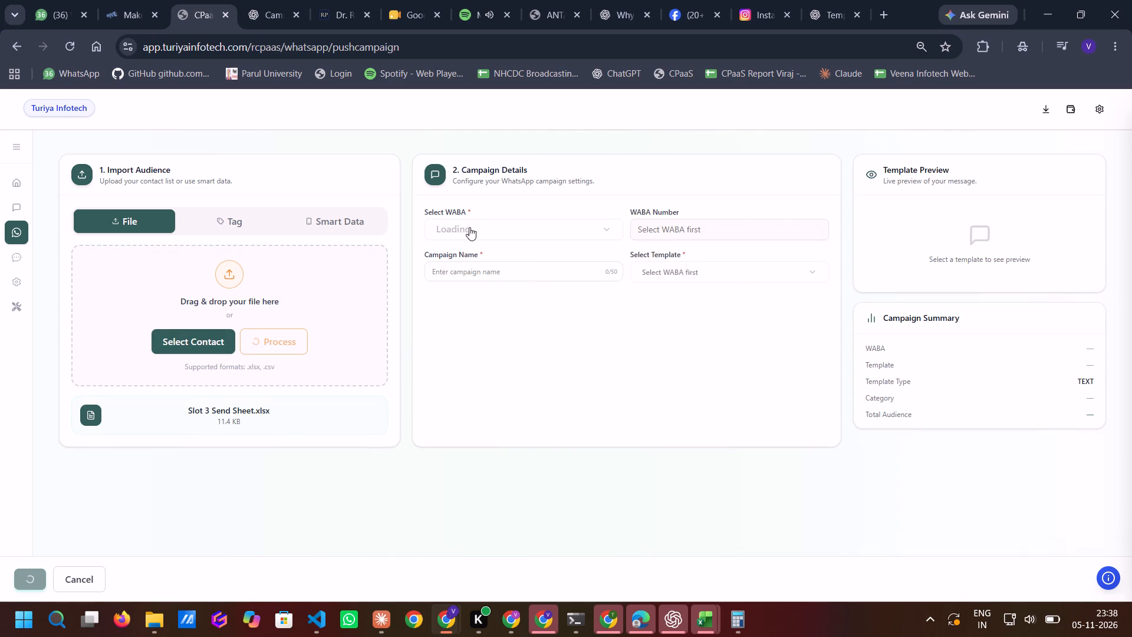
# Choose Antara Hospital Pvt Ltd as the campaign's WABA and name the campaign Slot 3.
pyautogui.click(476, 234)
pyautogui.doubleClick(479, 261)
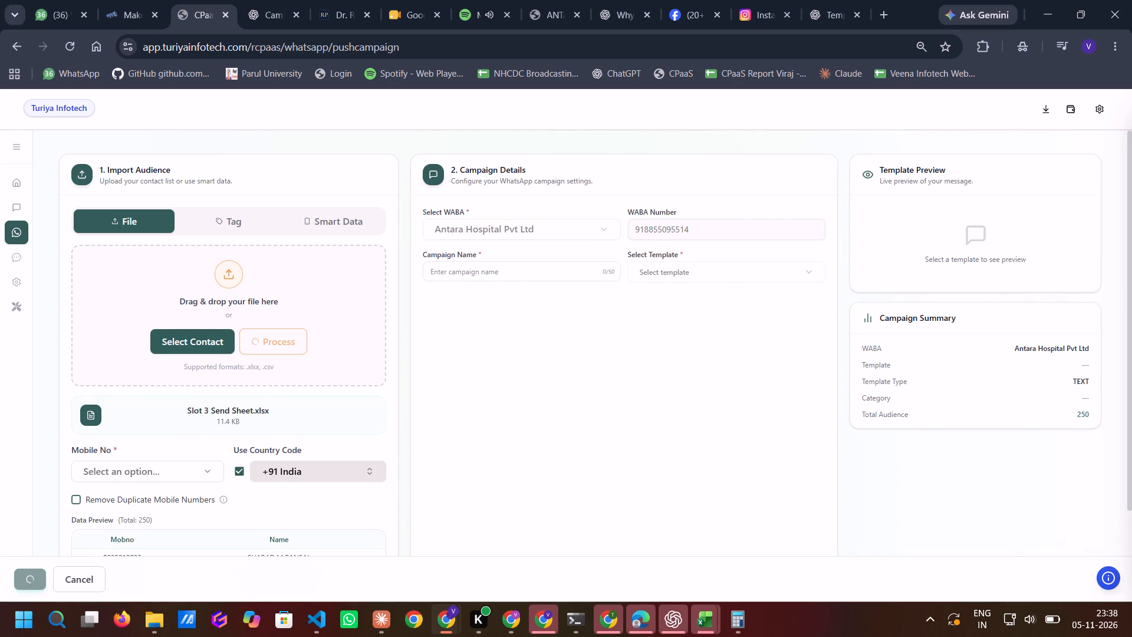
pyautogui.write('Sl')
pyautogui.write('ot')
pyautogui.press('space')
pyautogui.press('3')
# Map the imported Slot 3 audience's Mobile No field to the Mobno column.
pyautogui.click(146, 472)
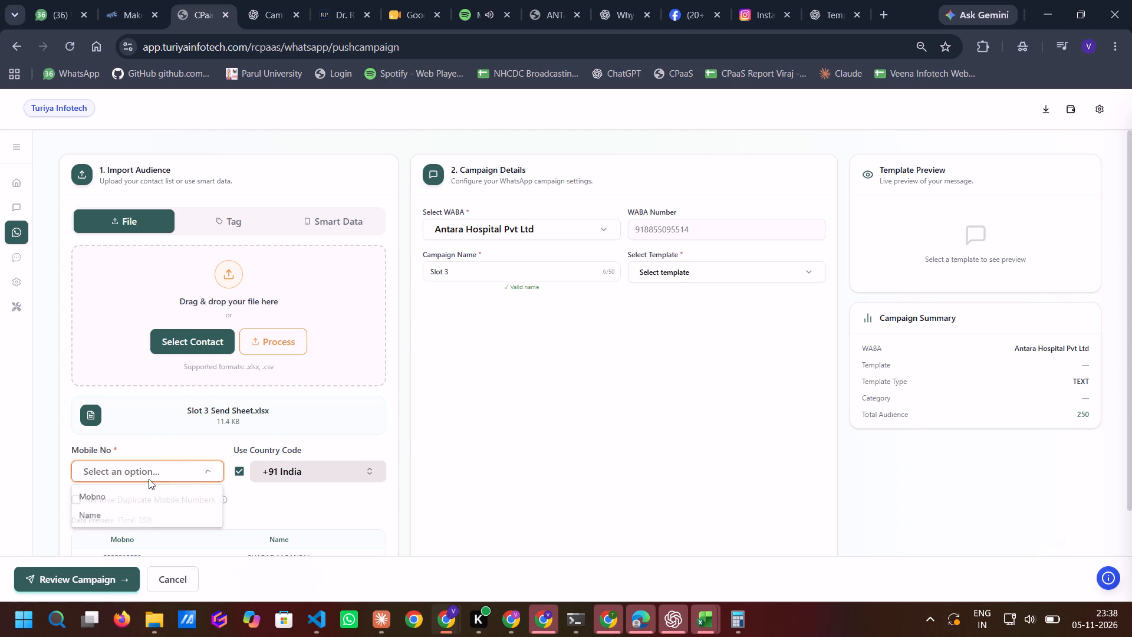
pyautogui.click(151, 500)
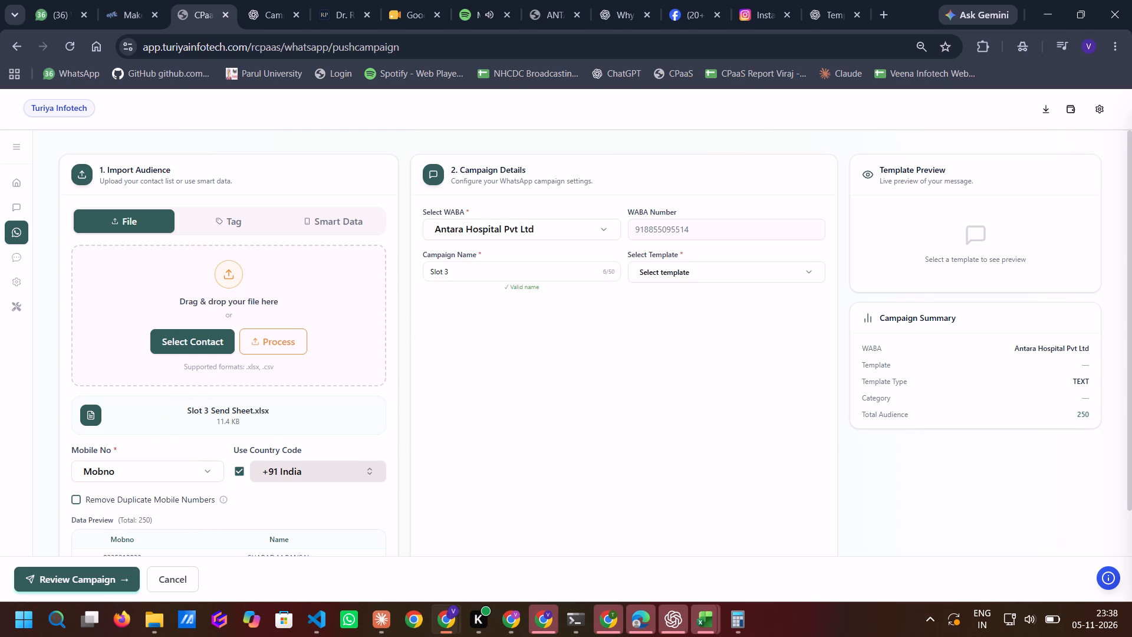
# Copy the word Slot from the campaign name.
pyautogui.click(454, 270)
pyautogui.press('Left')
pyautogui.click(454, 271)
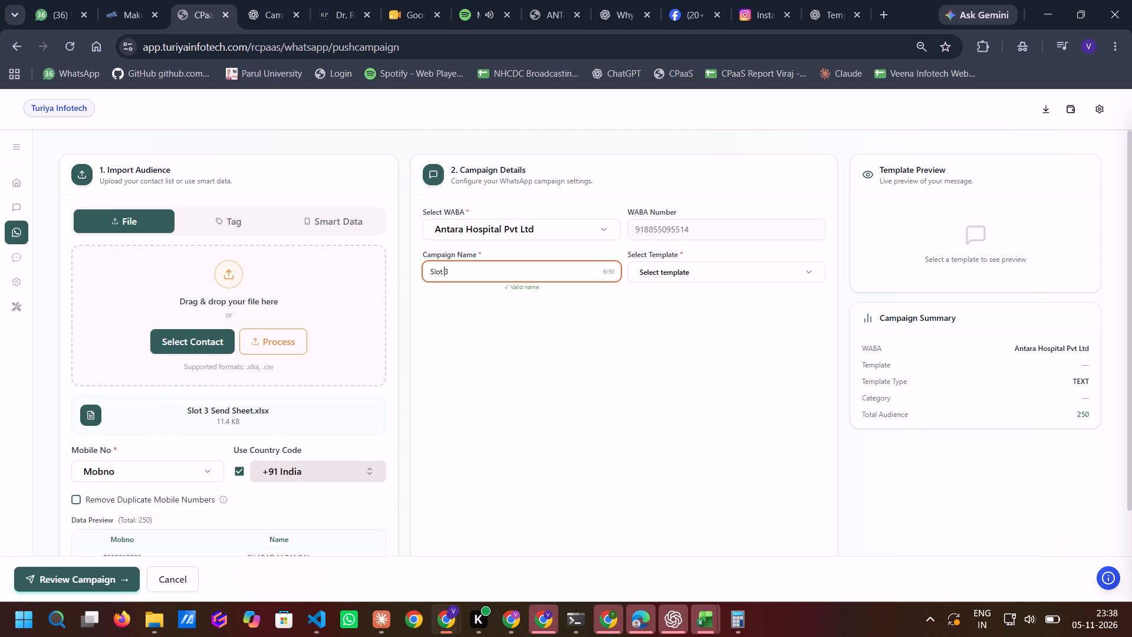
pyautogui.press('Left')
pyautogui.hotkey('shift', 'Left')
pyautogui.hotkey('shift', 'Left')
pyautogui.hotkey('shift', 'Left')
pyautogui.hotkey('shift', 'Left')
pyautogui.hotkey('shift', 'Left')
pyautogui.hotkey('shift', 'Left')
pyautogui.hotkey('shift', 'Left')
pyautogui.hotkey('shift', 'Left')
pyautogui.hotkey('shift', 'Left')
pyautogui.hotkey('shift', 'Left')
pyautogui.hotkey('shift', 'Left')
pyautogui.hotkey('shift', 'Left')
pyautogui.hotkey('shift', 'Left')
pyautogui.hotkey('ctrl', 'c')
pyautogui.click(476, 324)
# Choose the diwal_wish template and map its {{1}} variable dynamically to the Name column.
pyautogui.click(735, 274)
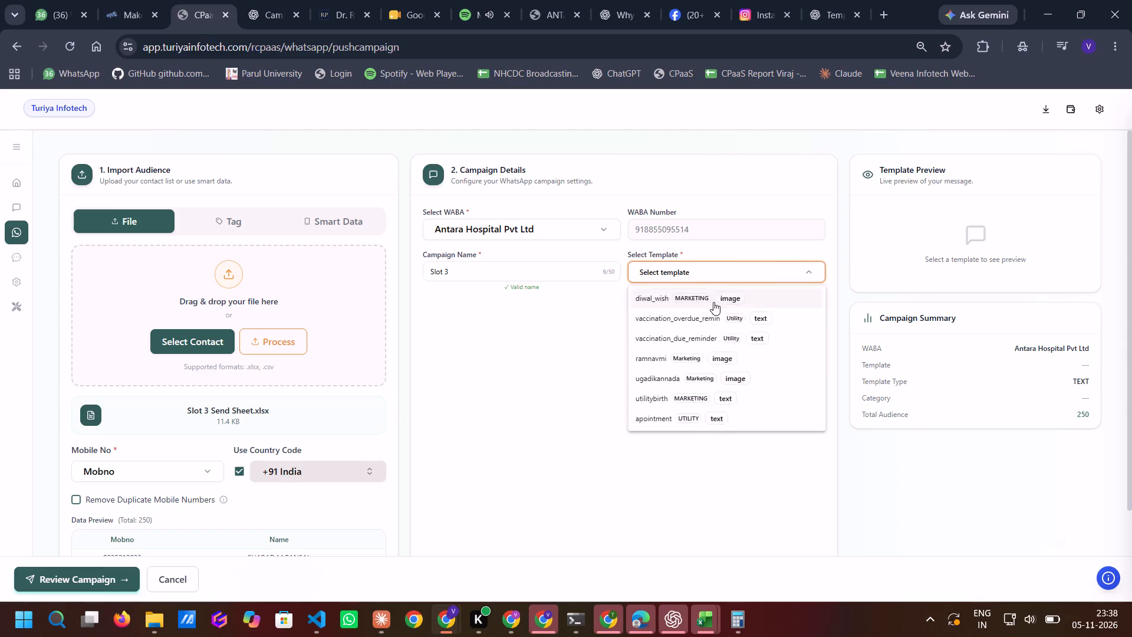
pyautogui.click(713, 302)
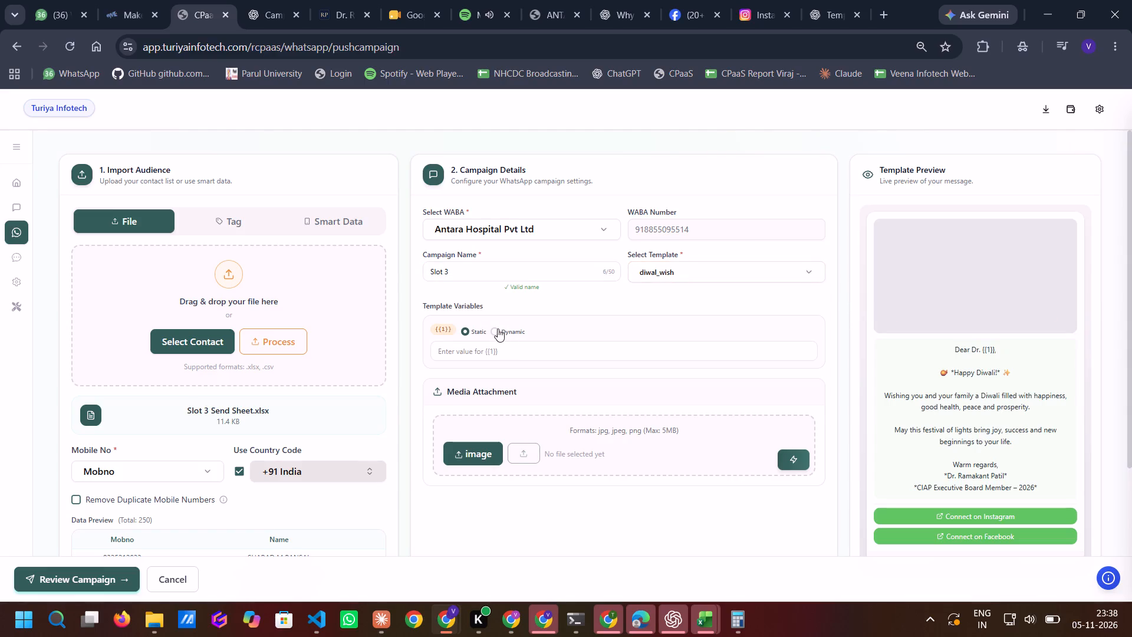
pyautogui.click(498, 329)
pyautogui.click(499, 344)
pyautogui.click(499, 380)
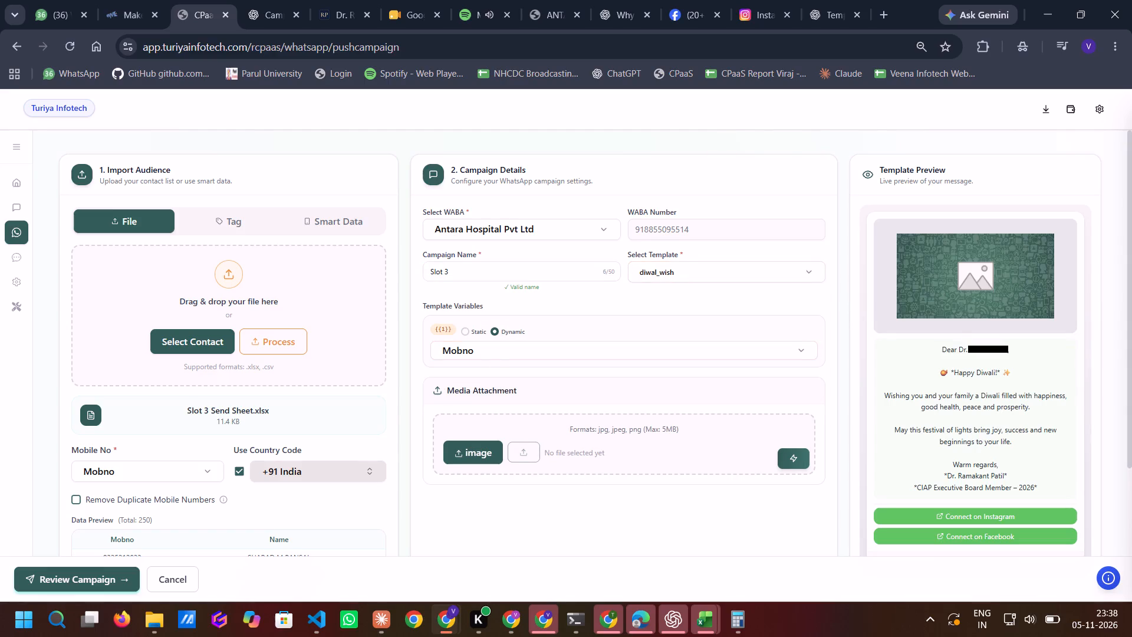
pyautogui.click(493, 348)
pyautogui.click(491, 381)
pyautogui.click(499, 342)
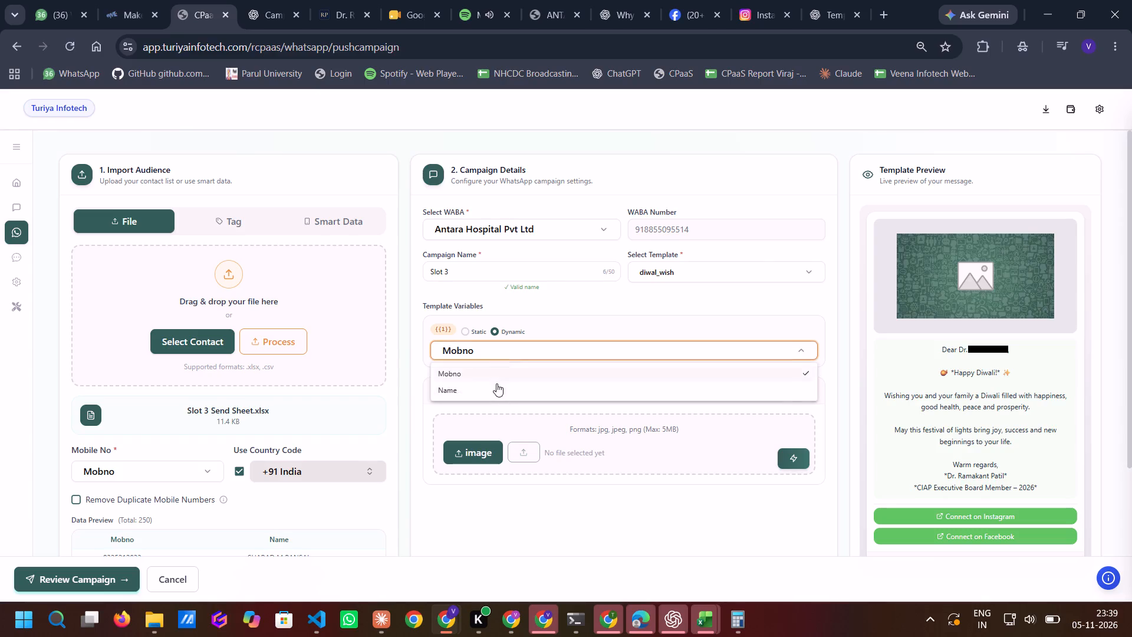
pyautogui.click(496, 386)
# Select the Happy Diwali image as the template's media attachment and upload it.
pyautogui.click(469, 456)
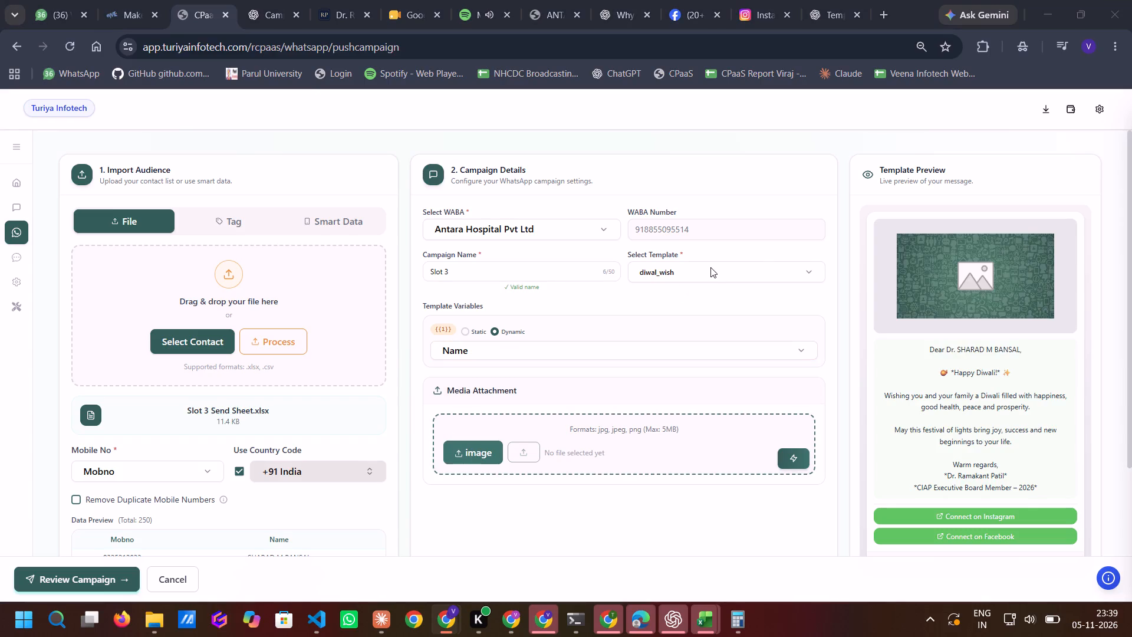
pyautogui.doubleClick(728, 278)
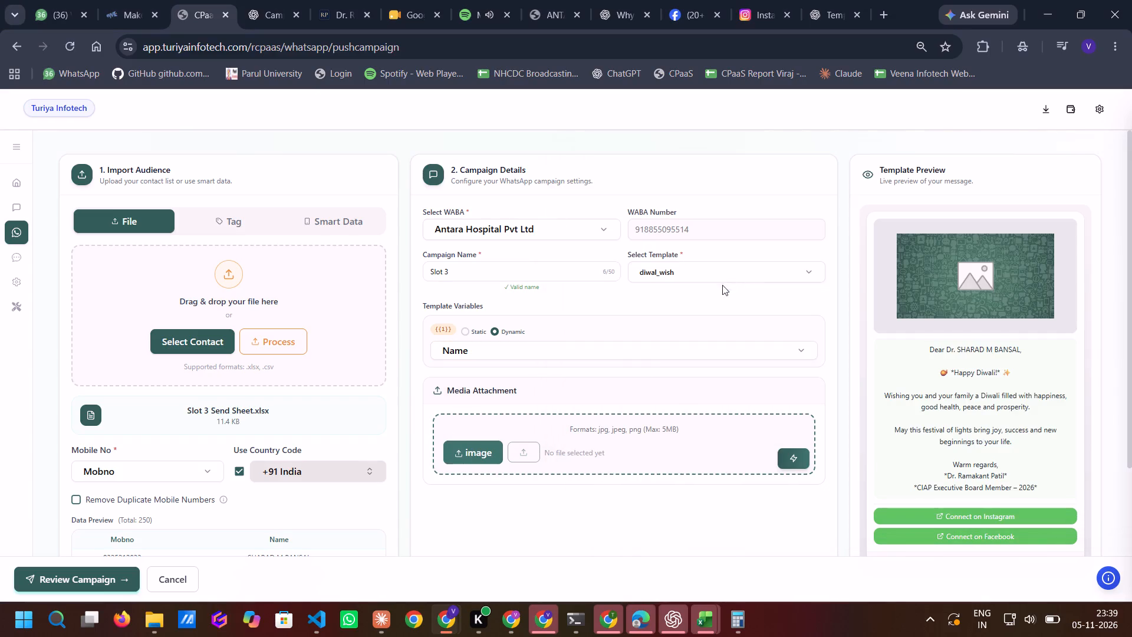
pyautogui.click(528, 449)
# Enable removal of duplicate mobile numbers and bring up the campaign's review summary.
pyautogui.scroll(-2, 310, 410)
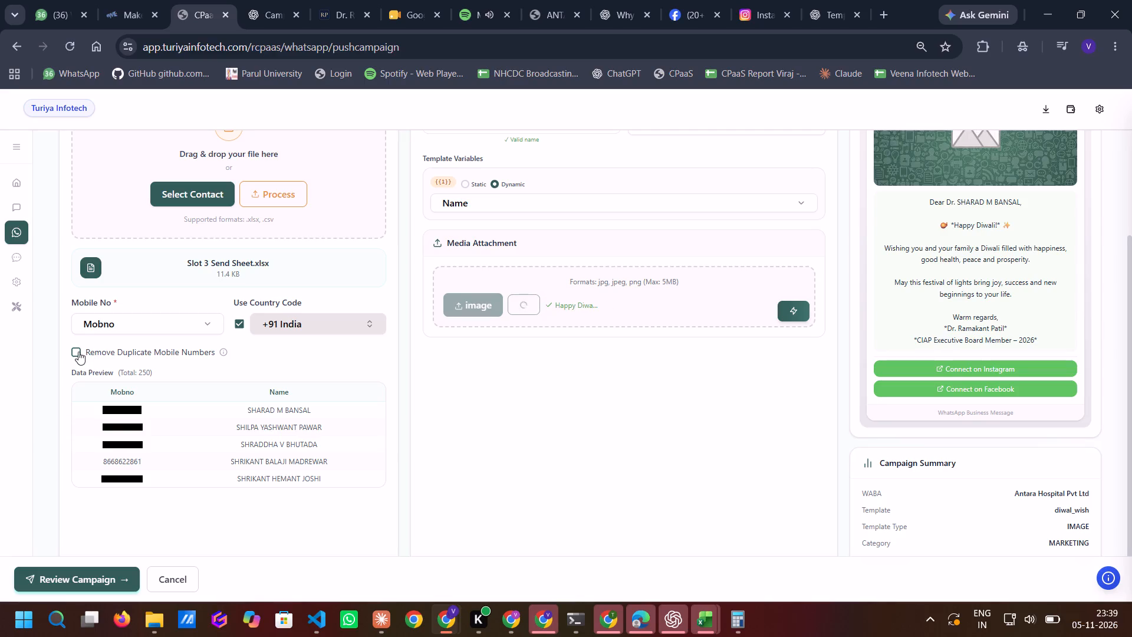
pyautogui.click(78, 352)
pyautogui.click(100, 575)
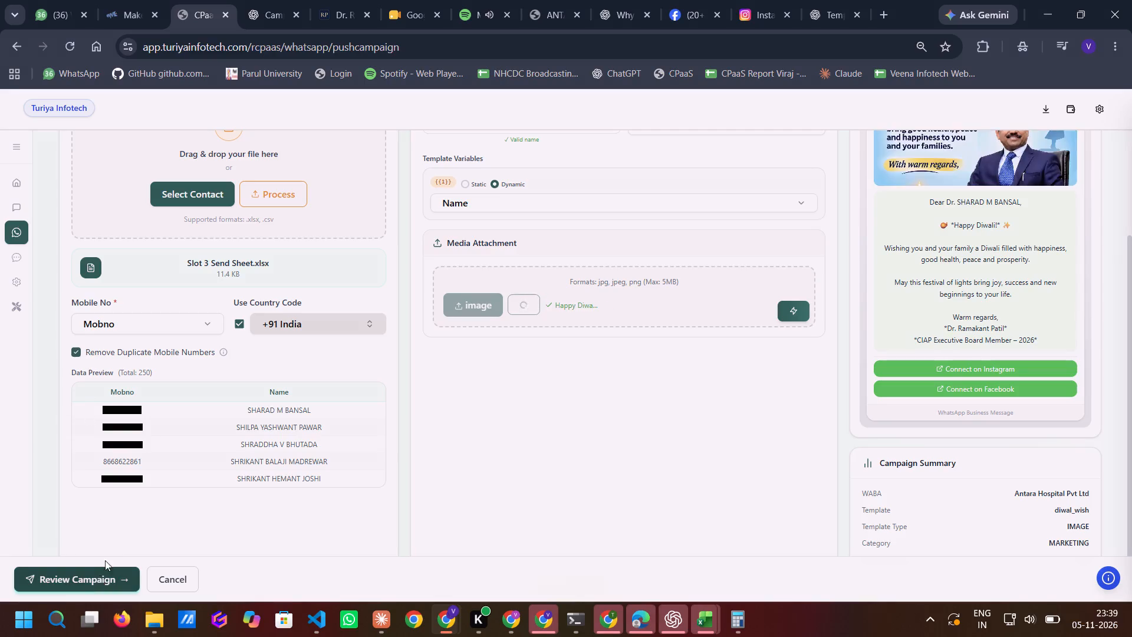
pyautogui.click(70, 588)
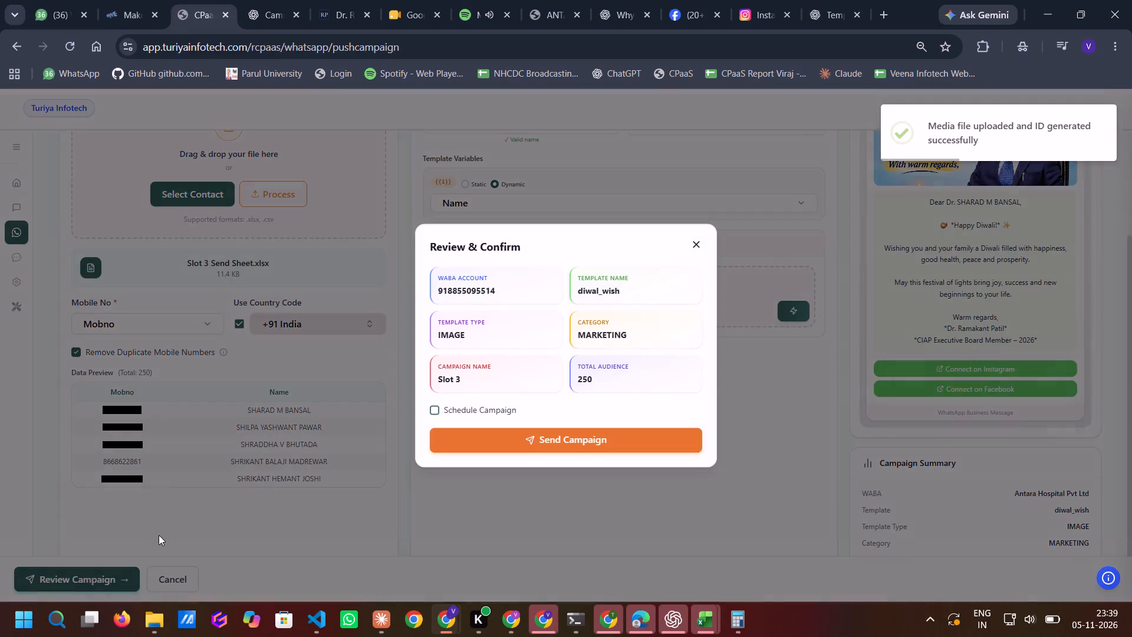
# Schedule the Slot 3 campaign for 11/06/2026 10:00 AM and submit it.
pyautogui.click(437, 411)
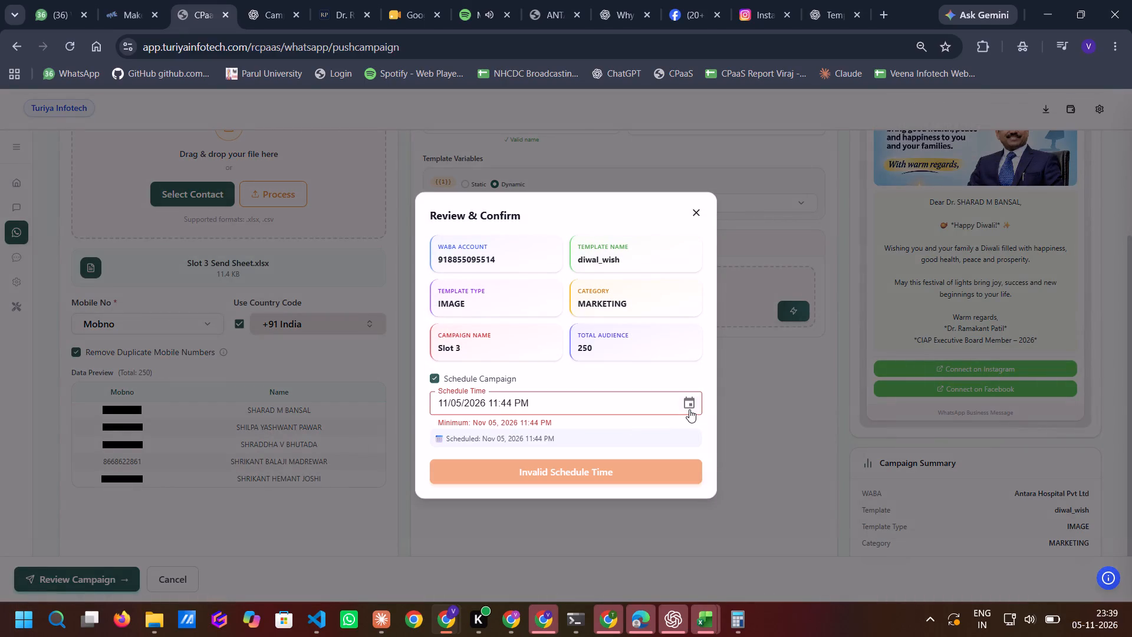
pyautogui.click(690, 408)
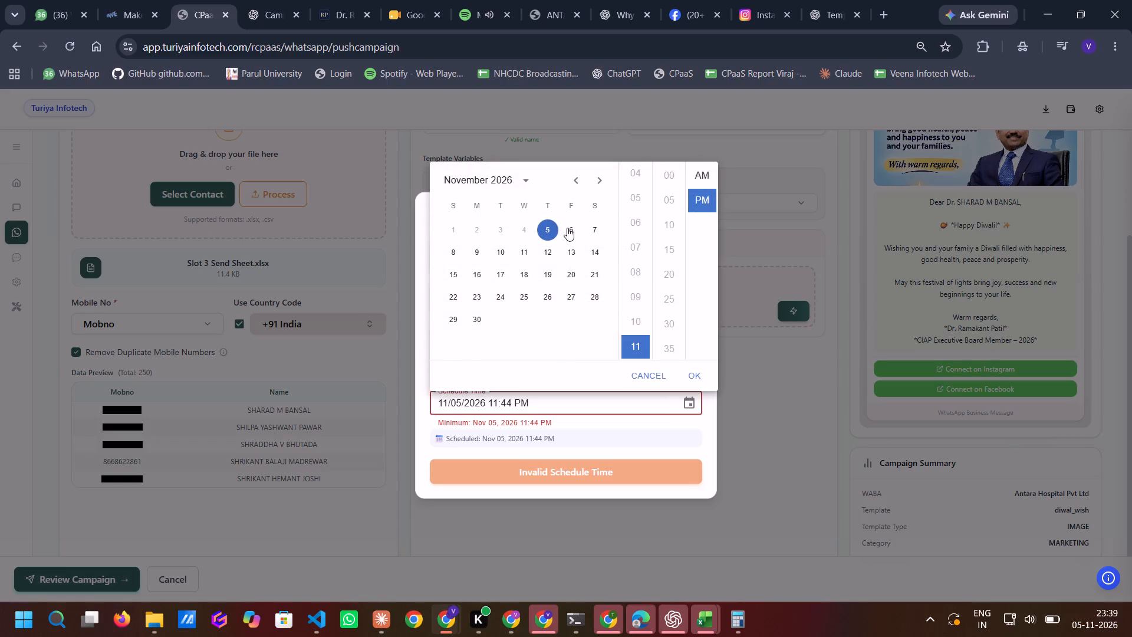
pyautogui.click(569, 229)
pyautogui.click(639, 321)
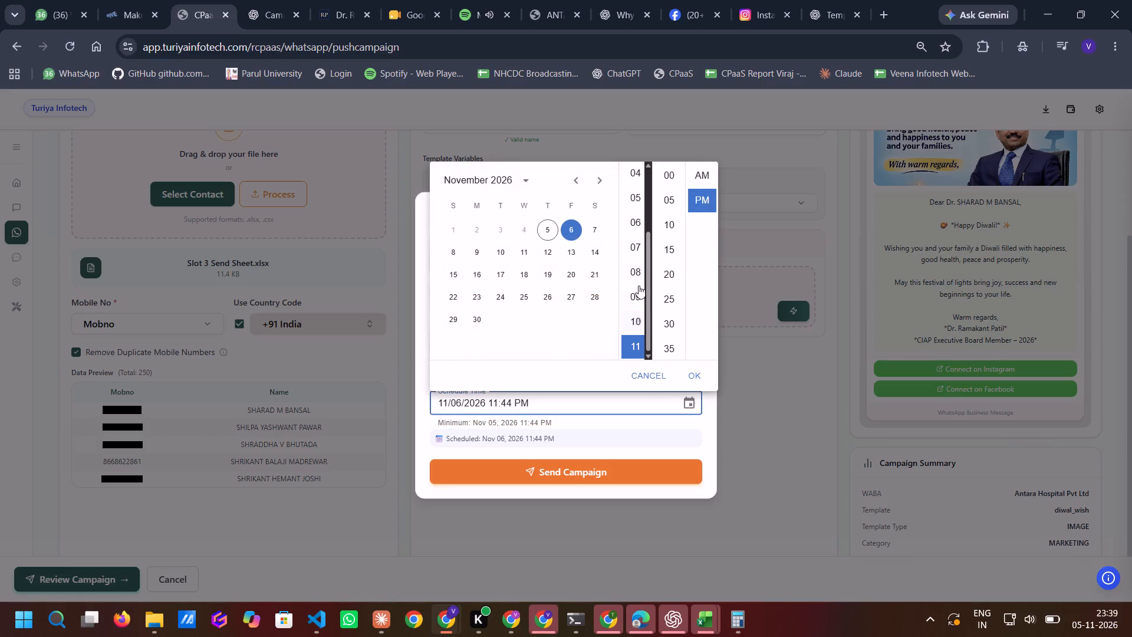
pyautogui.click(673, 175)
pyautogui.click(698, 178)
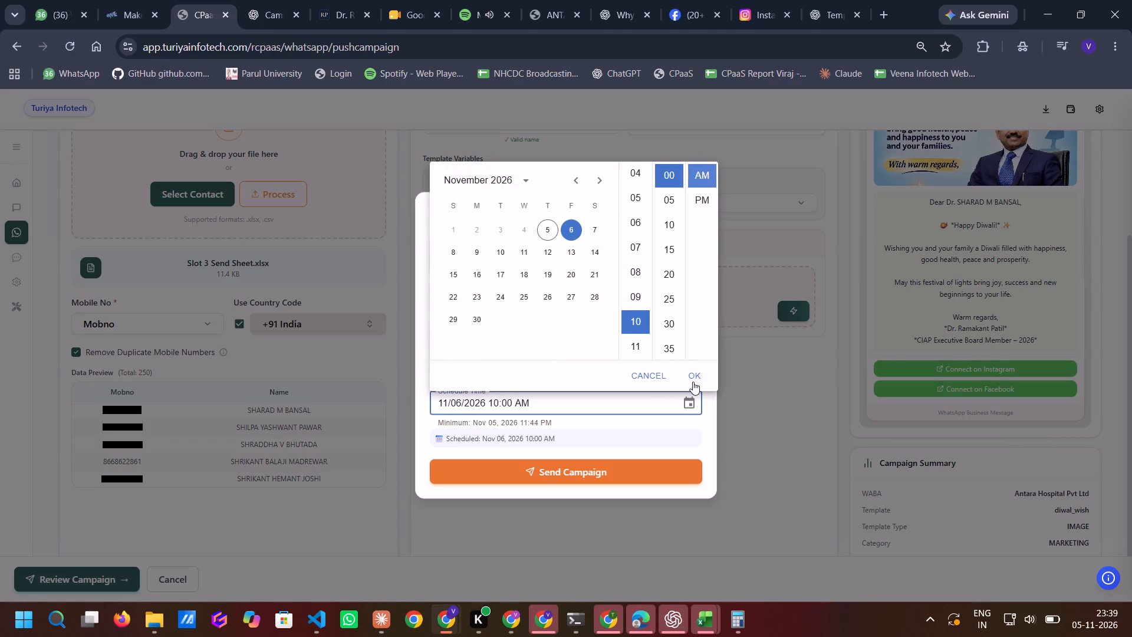
pyautogui.click(693, 382)
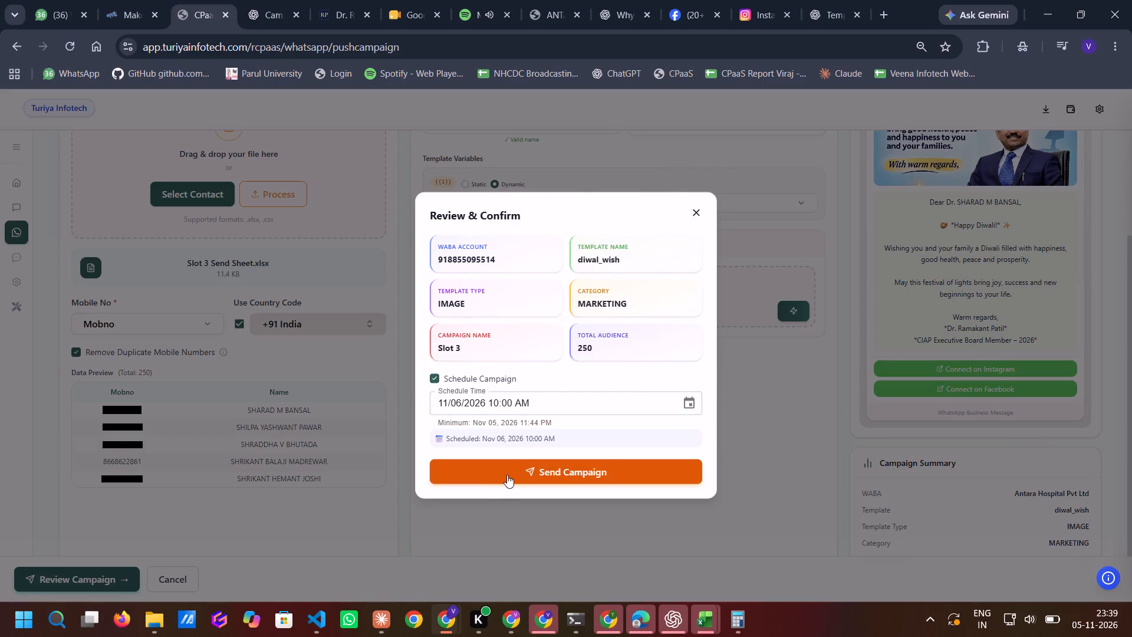
pyautogui.click(509, 474)
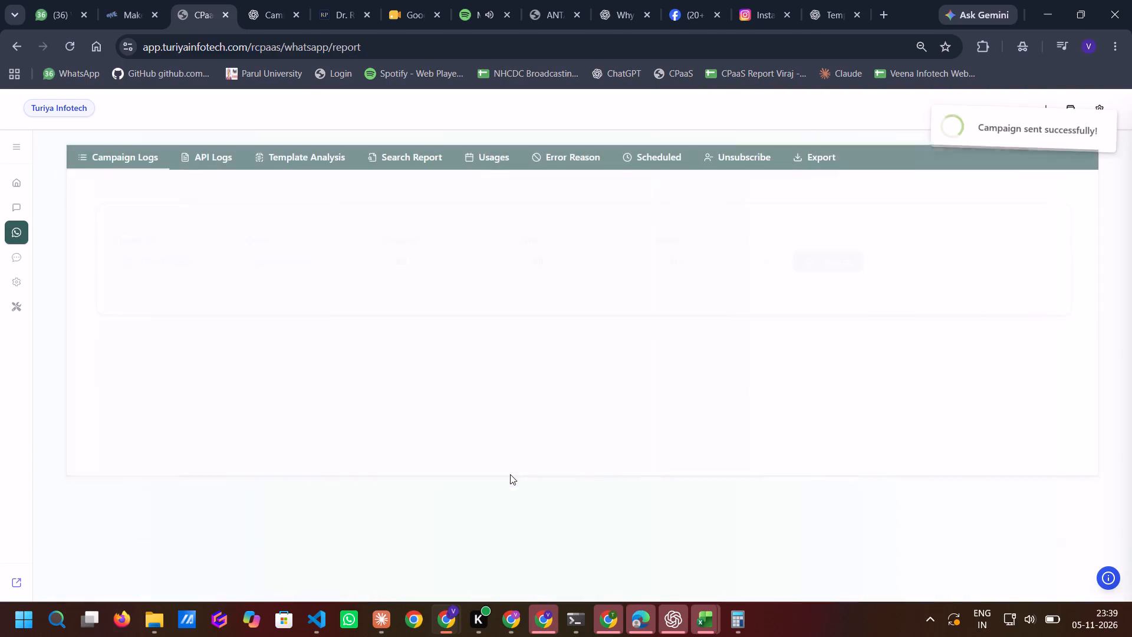
# Start a new WhatsApp campaign.
pyautogui.click(19, 226)
pyautogui.click(42, 299)
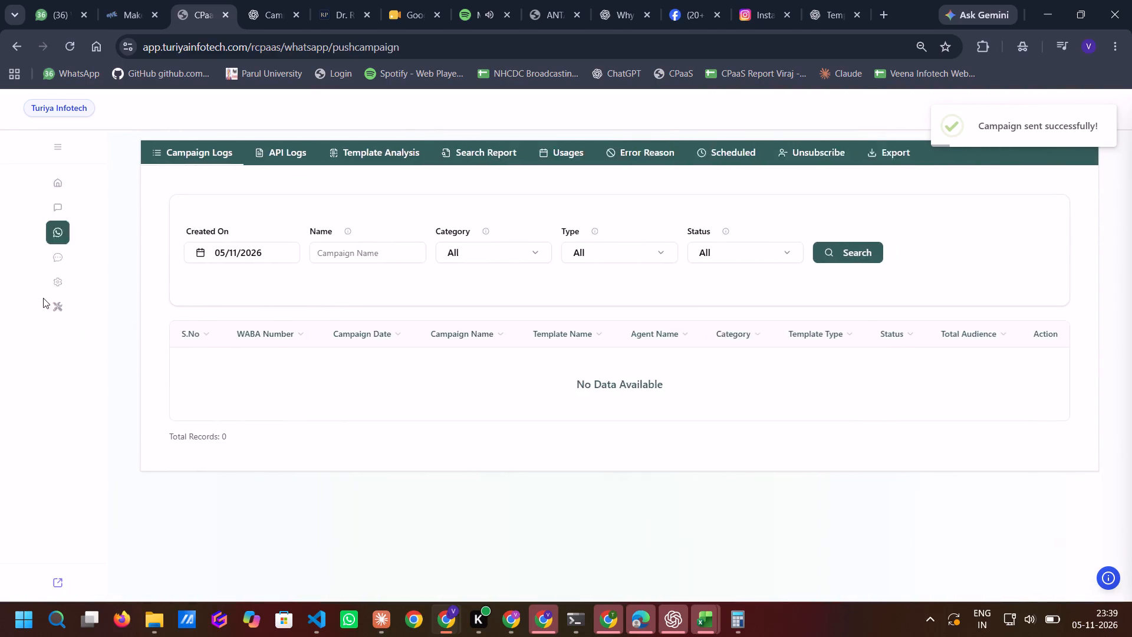
# Import and process Slot 4 Send Sheet.xlsx as the campaign audience, using Mobno as the mobile number column.
pyautogui.click(214, 347)
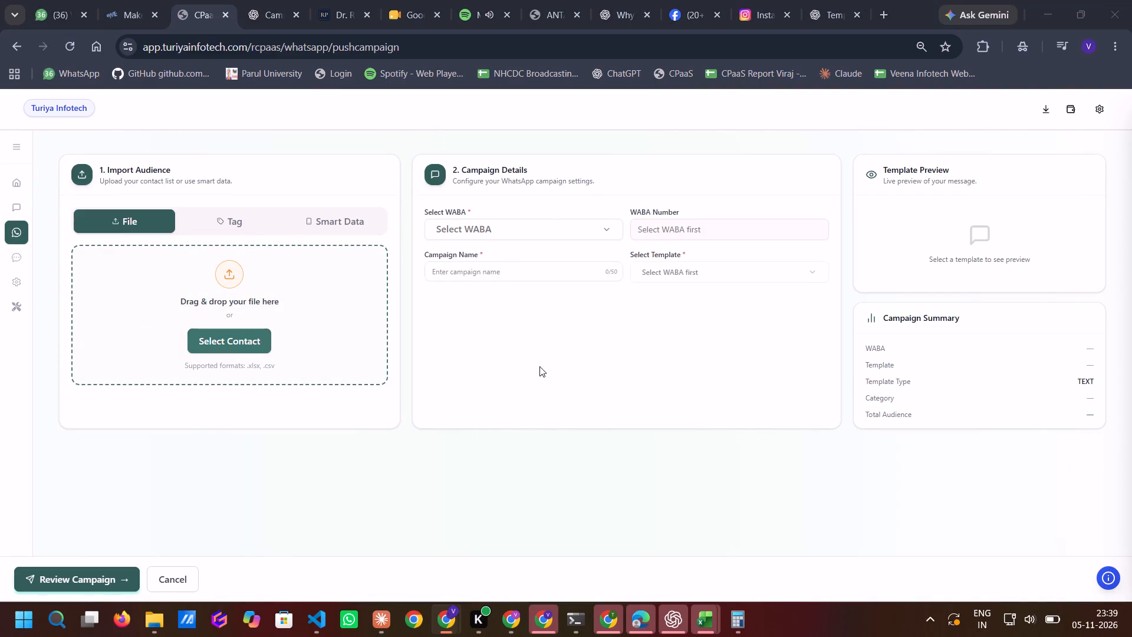
pyautogui.doubleClick(743, 334)
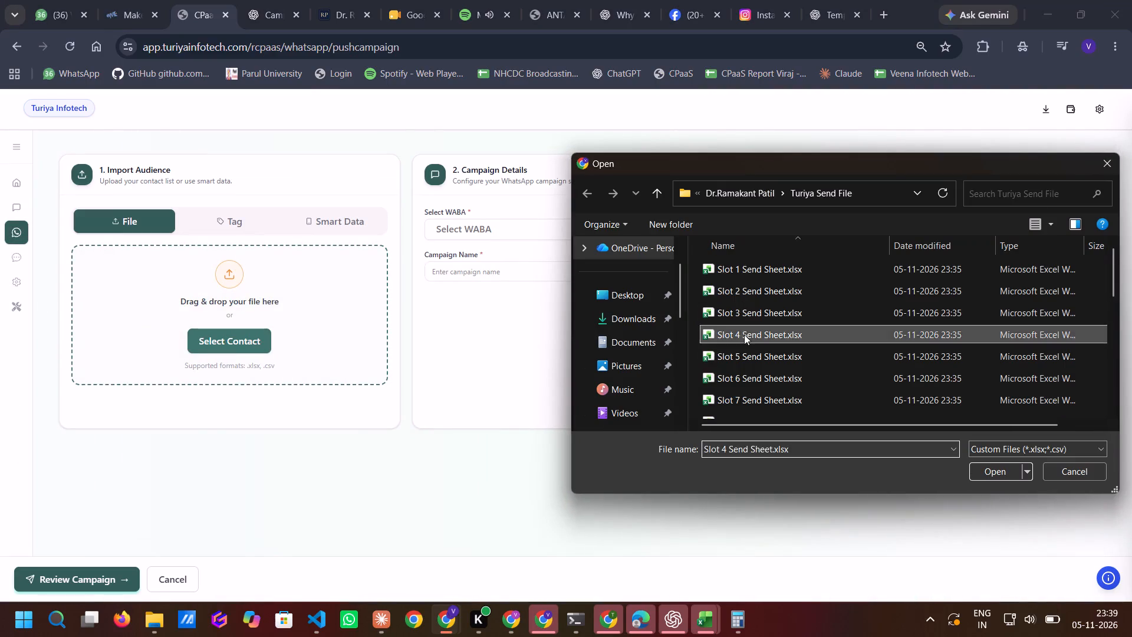
pyautogui.click(265, 341)
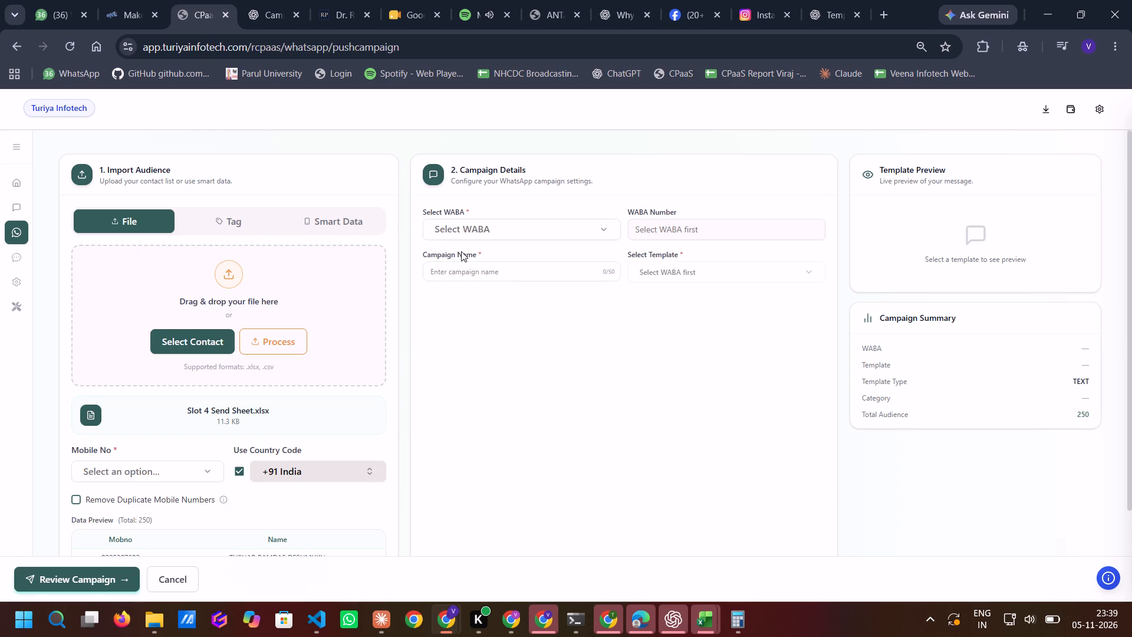
pyautogui.click(172, 458)
pyautogui.click(172, 468)
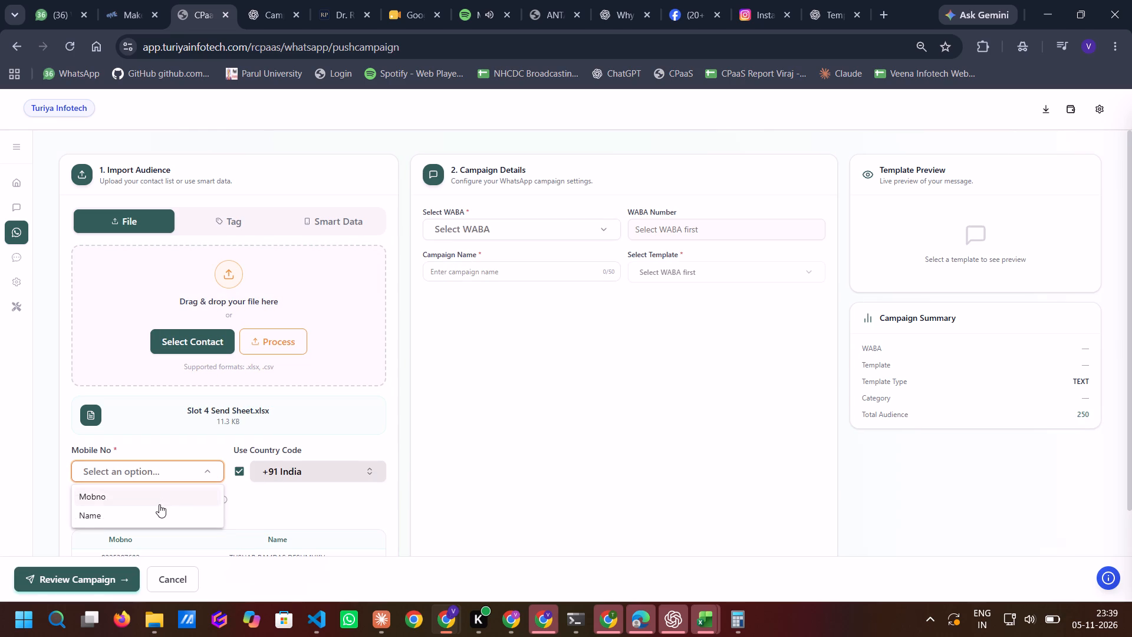
pyautogui.click(160, 504)
# Choose Antara Hospital Pvt Ltd as the campaign's WABA.
pyautogui.click(538, 235)
pyautogui.click(528, 260)
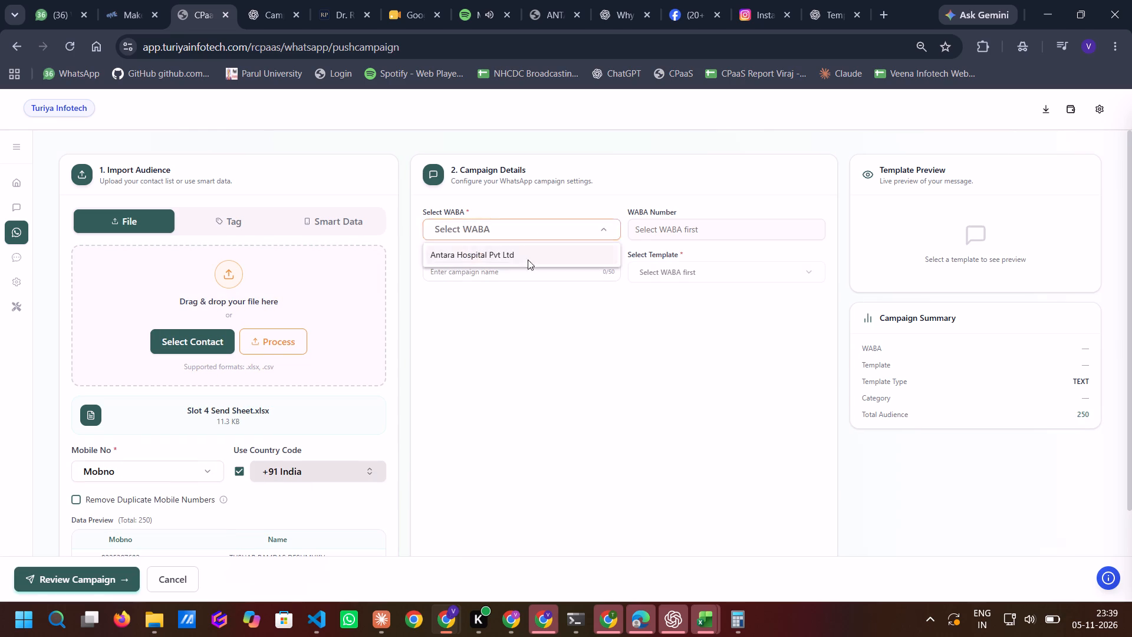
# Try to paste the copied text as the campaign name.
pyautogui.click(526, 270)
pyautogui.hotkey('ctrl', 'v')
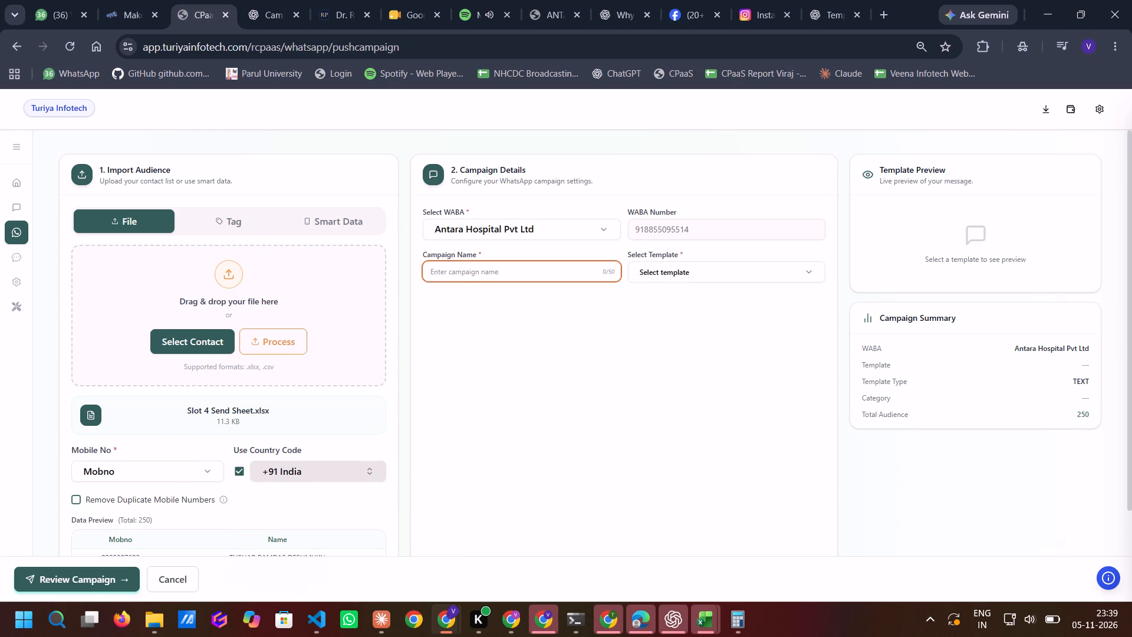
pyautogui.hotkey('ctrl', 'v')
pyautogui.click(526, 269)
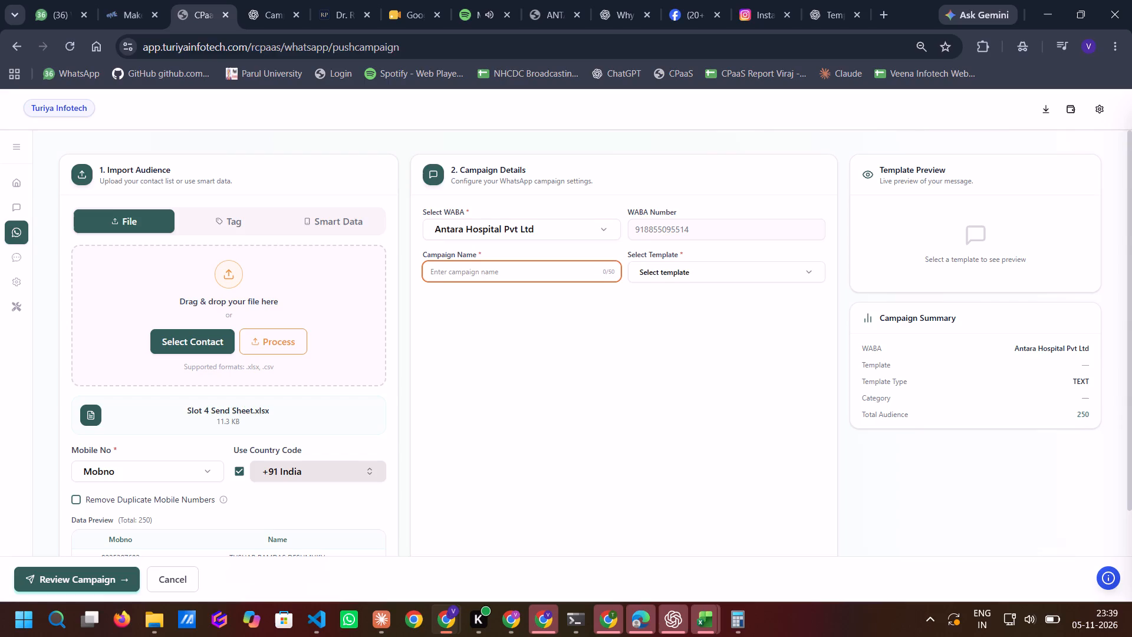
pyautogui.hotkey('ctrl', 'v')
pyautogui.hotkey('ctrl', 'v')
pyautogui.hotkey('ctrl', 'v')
# Look through the clipboard history for a campaign name and clear all its entries.
pyautogui.press('super+v')
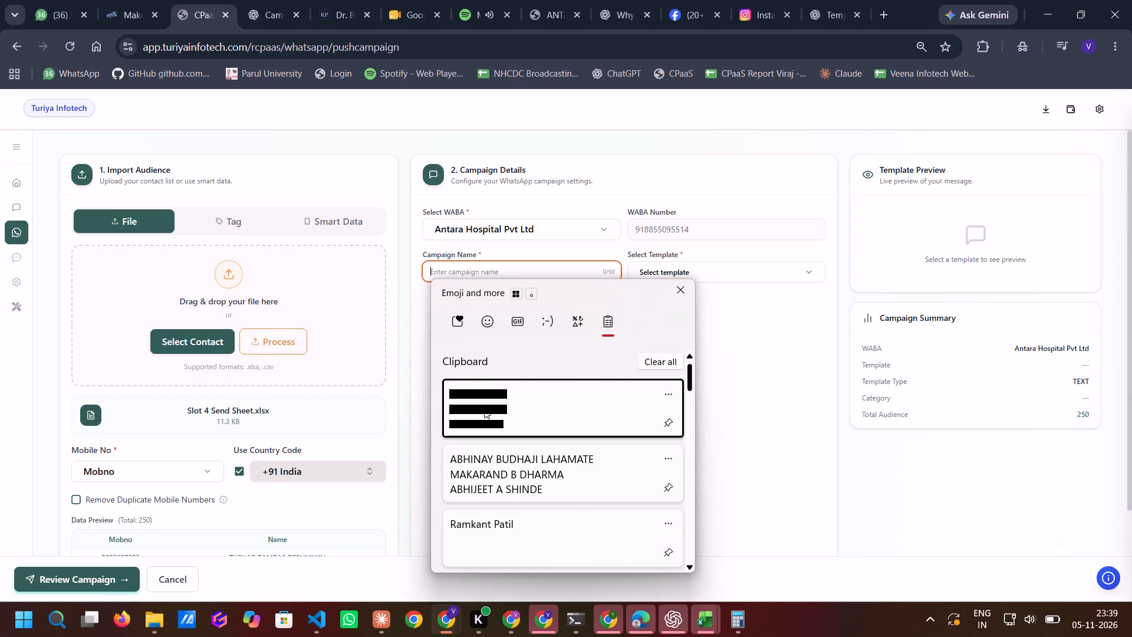
pyautogui.scroll(-7, 476, 521)
pyautogui.scroll(9, 479, 505)
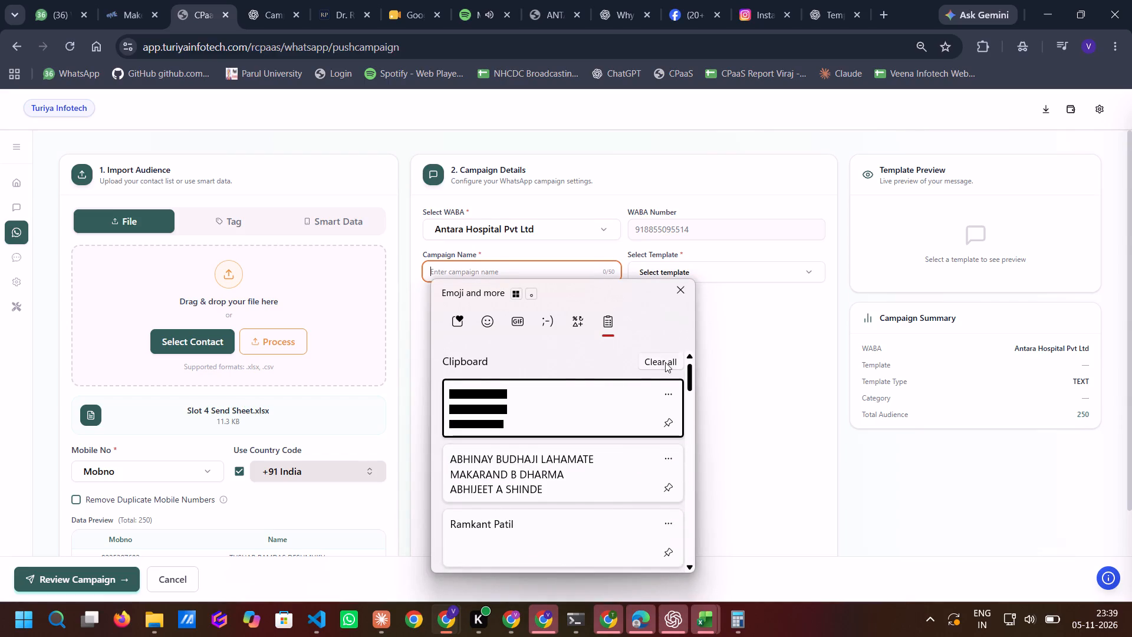
pyautogui.click(666, 362)
pyautogui.click(530, 267)
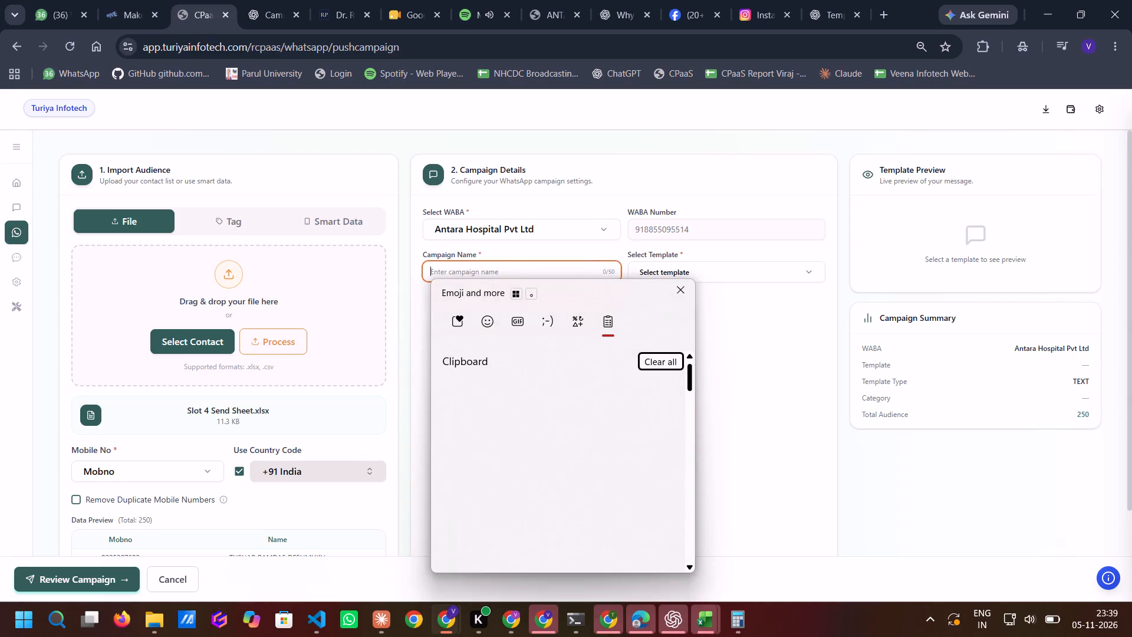
# Begin the campaign name with "Slot " and copy that text for reuse.
pyautogui.click(530, 268)
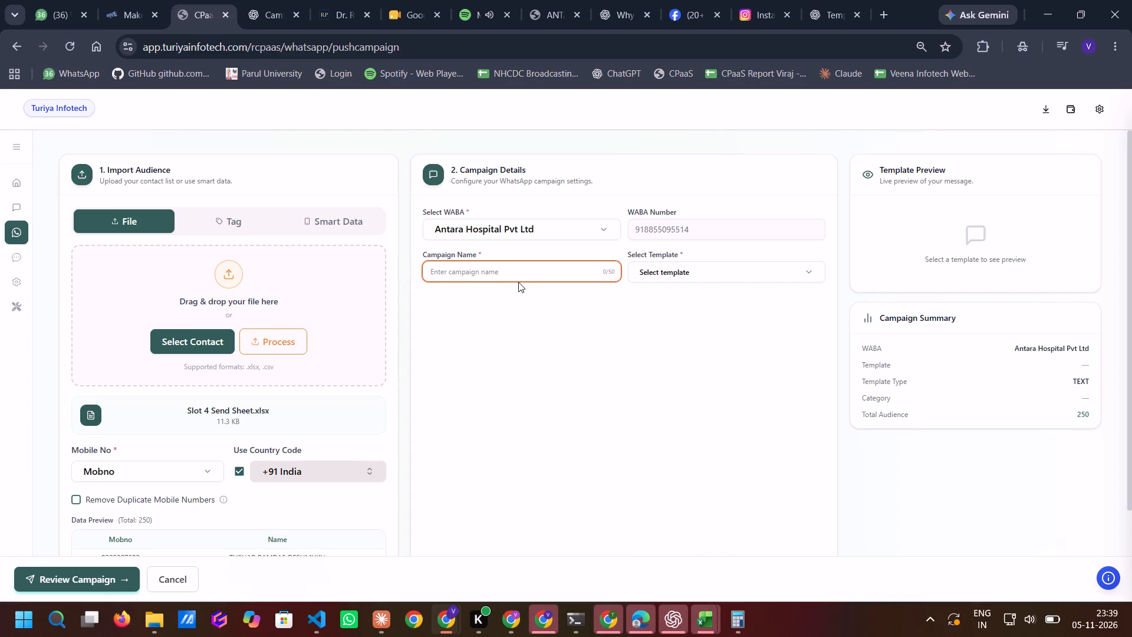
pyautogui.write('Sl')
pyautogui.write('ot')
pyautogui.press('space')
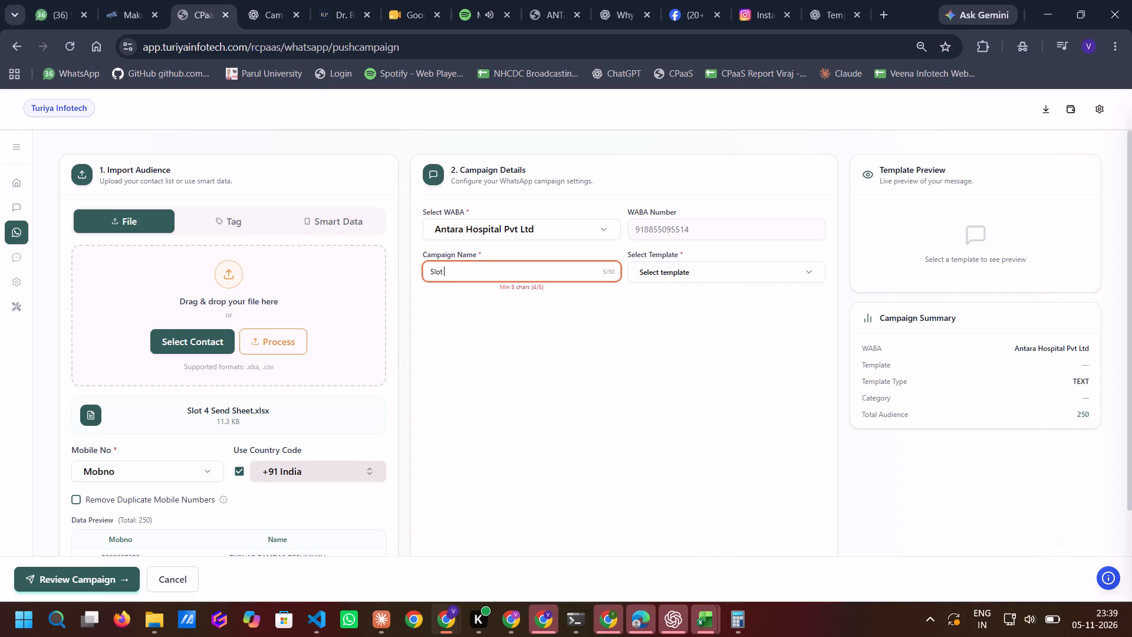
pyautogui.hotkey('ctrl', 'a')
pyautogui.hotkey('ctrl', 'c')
pyautogui.click(518, 271)
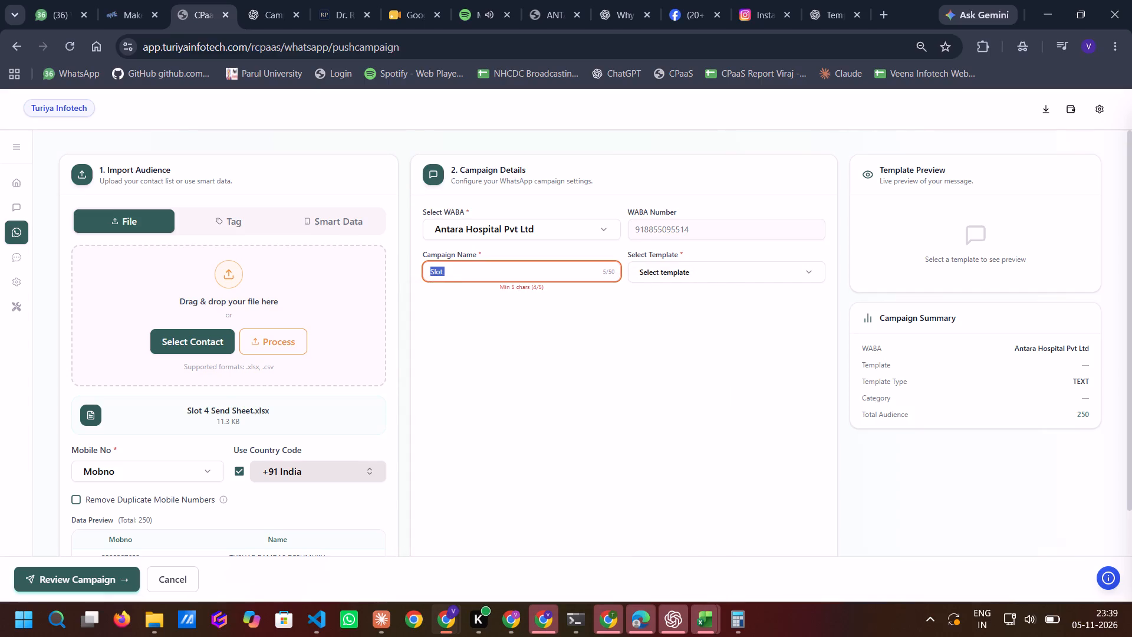
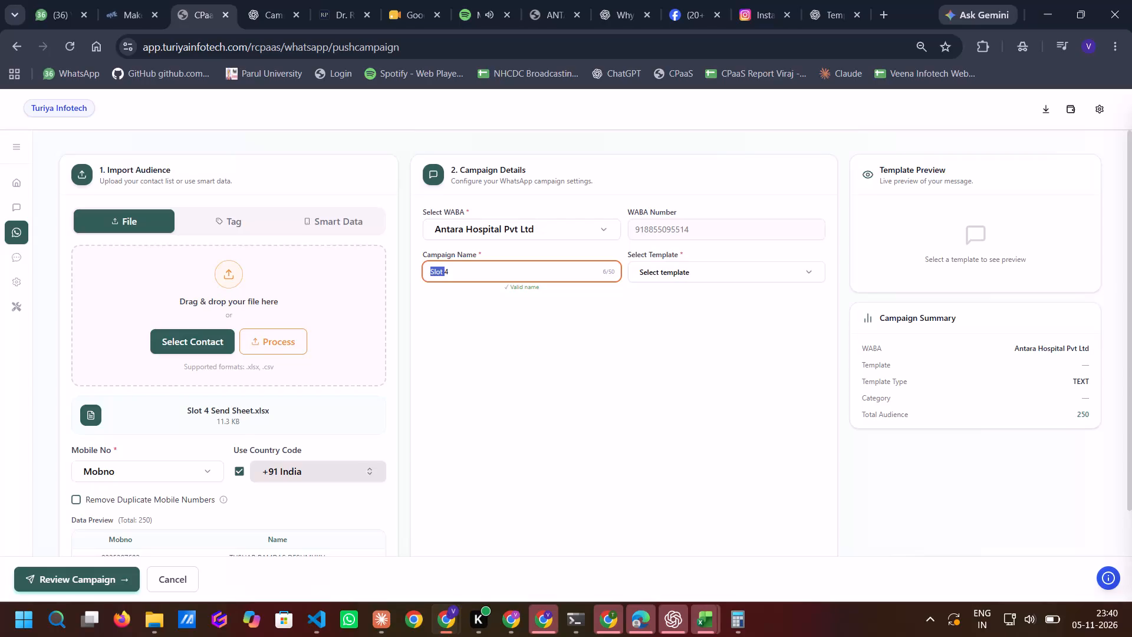
# Choose the diwal_wish template for the Slot 4 campaign and map variable {{1}} dynamically to the Name column.
pyautogui.hotkey('ctrl', 'c')
pyautogui.press('Right')
pyautogui.press('Right')
pyautogui.press('Right')
pyautogui.click(643, 274)
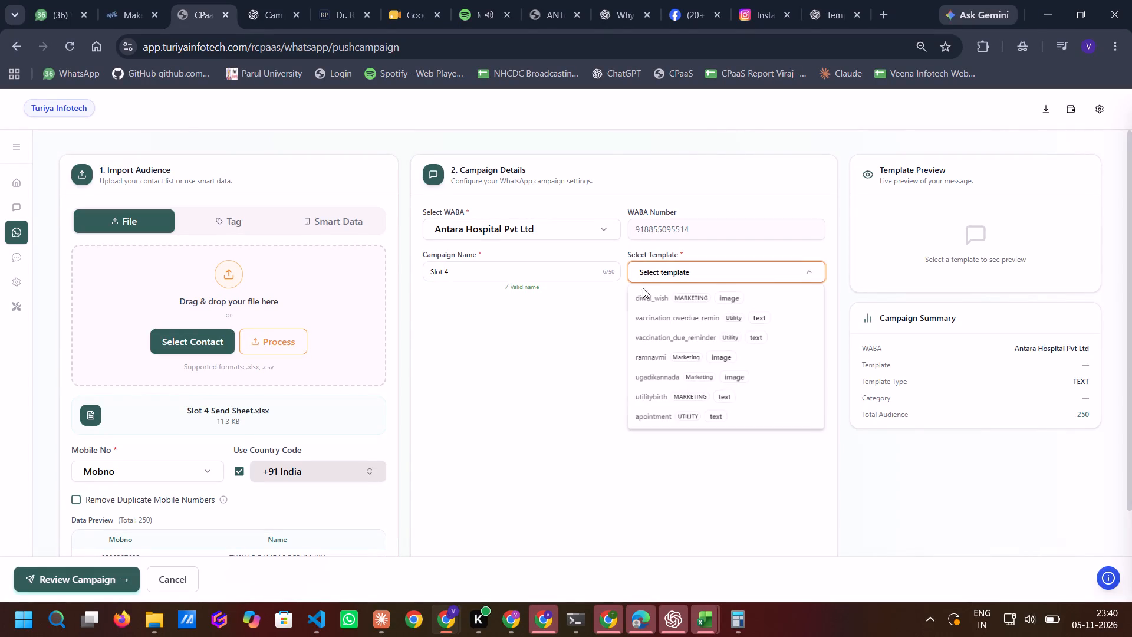
pyautogui.click(646, 306)
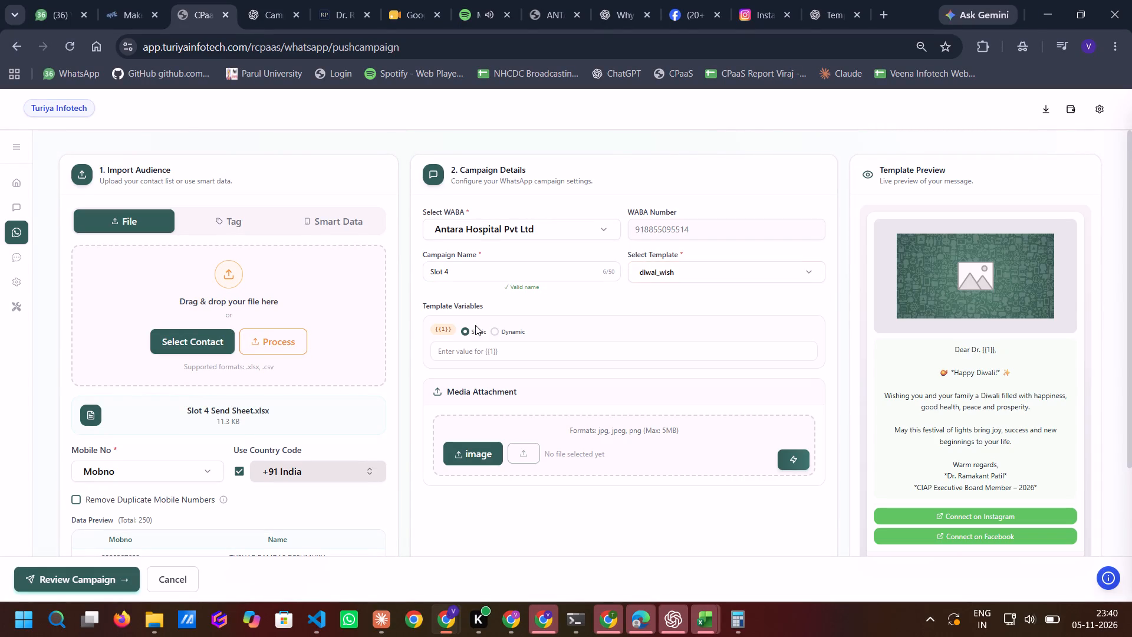
pyautogui.click(498, 331)
pyautogui.click(490, 340)
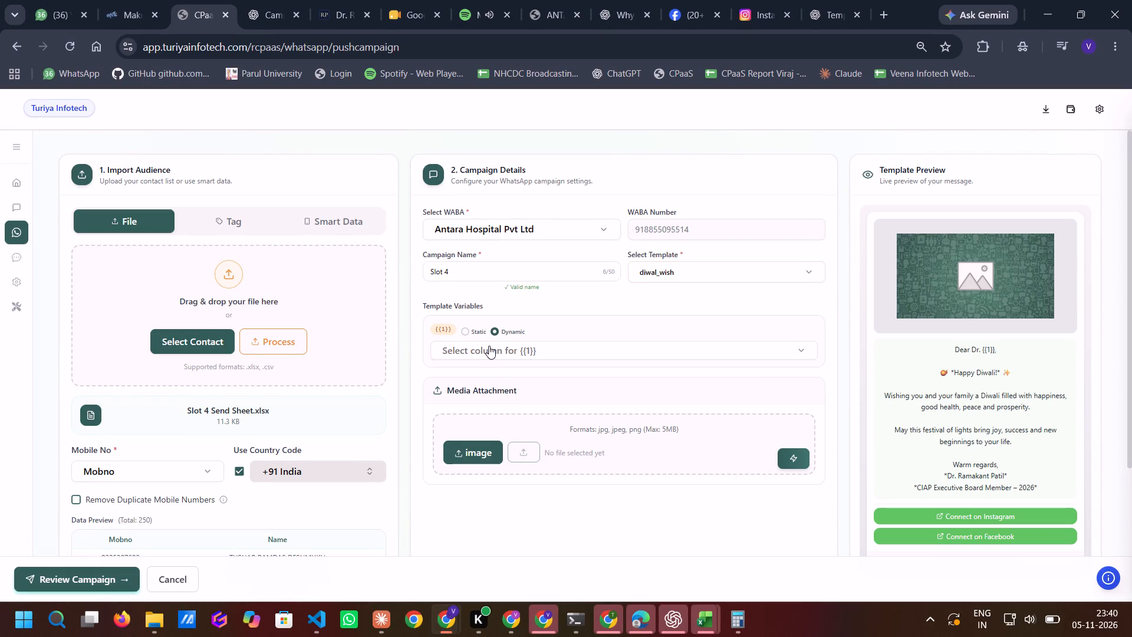
pyautogui.click(489, 347)
pyautogui.click(479, 387)
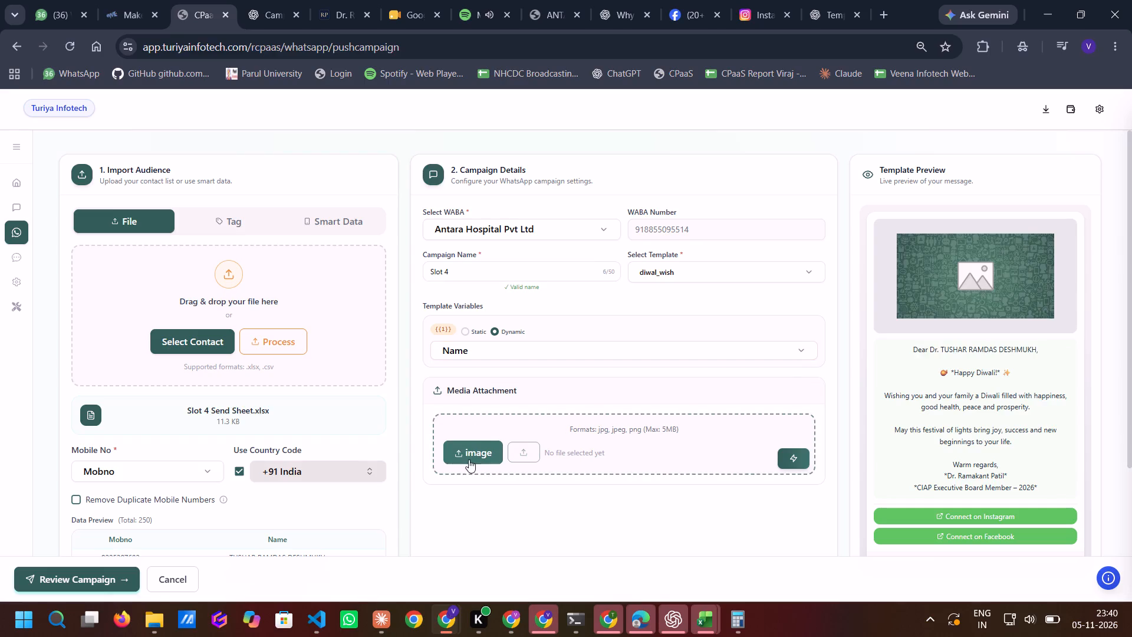
# Attach the Happy Diwali Pediatricians Tribute.png image to the template and upload it.
pyautogui.click(469, 459)
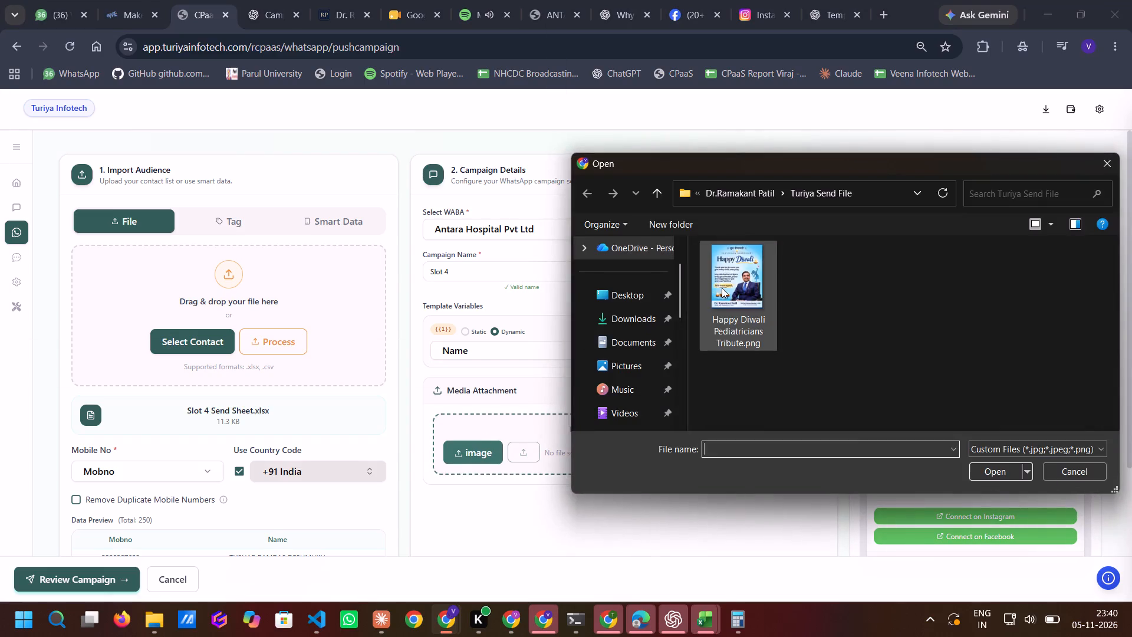
pyautogui.doubleClick(727, 289)
pyautogui.click(526, 454)
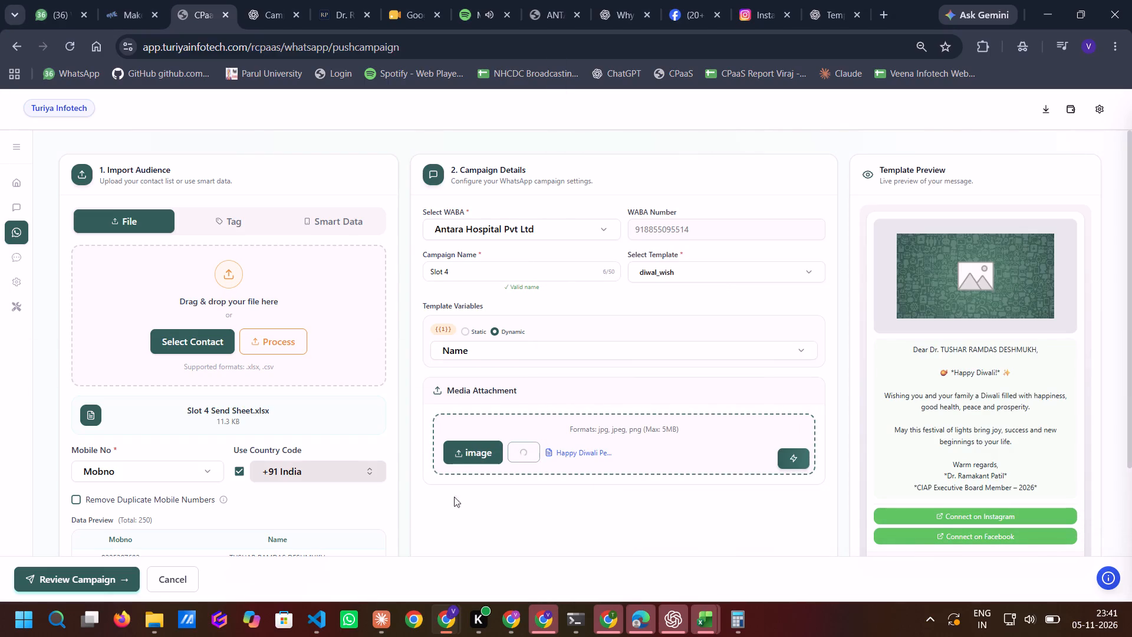
# Bring up the review summary for the Slot 4 campaign once its media ID is generated.
pyautogui.scroll(-2, 75, 504)
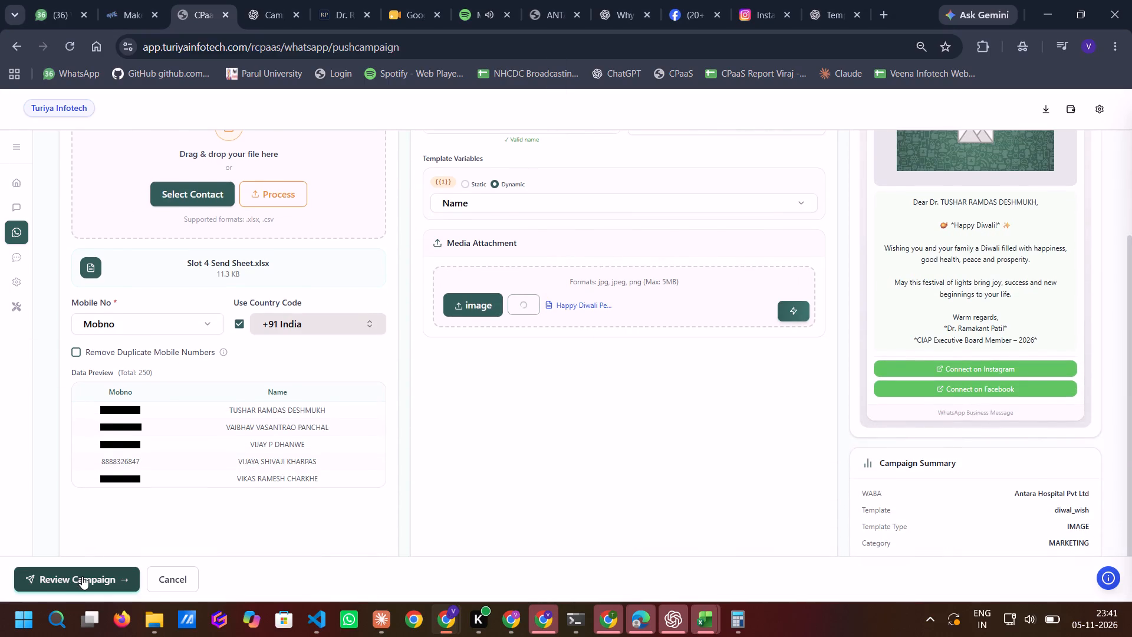
pyautogui.scroll(1, 449, 456)
pyautogui.click(109, 583)
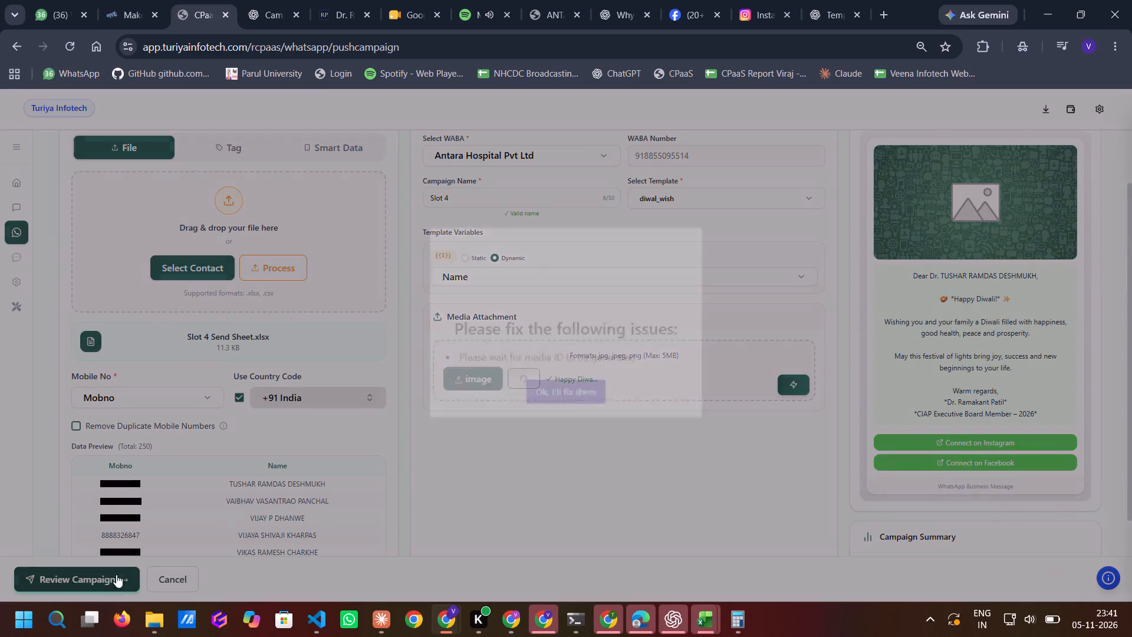
pyautogui.click(564, 429)
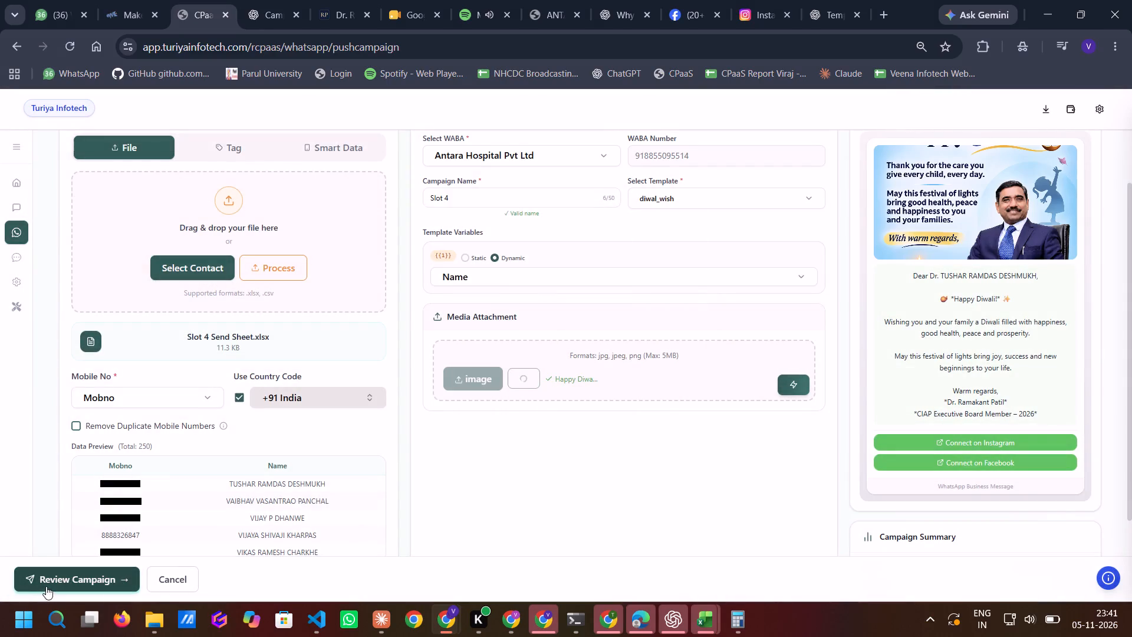
pyautogui.click(46, 586)
pyautogui.click(598, 416)
pyautogui.click(75, 578)
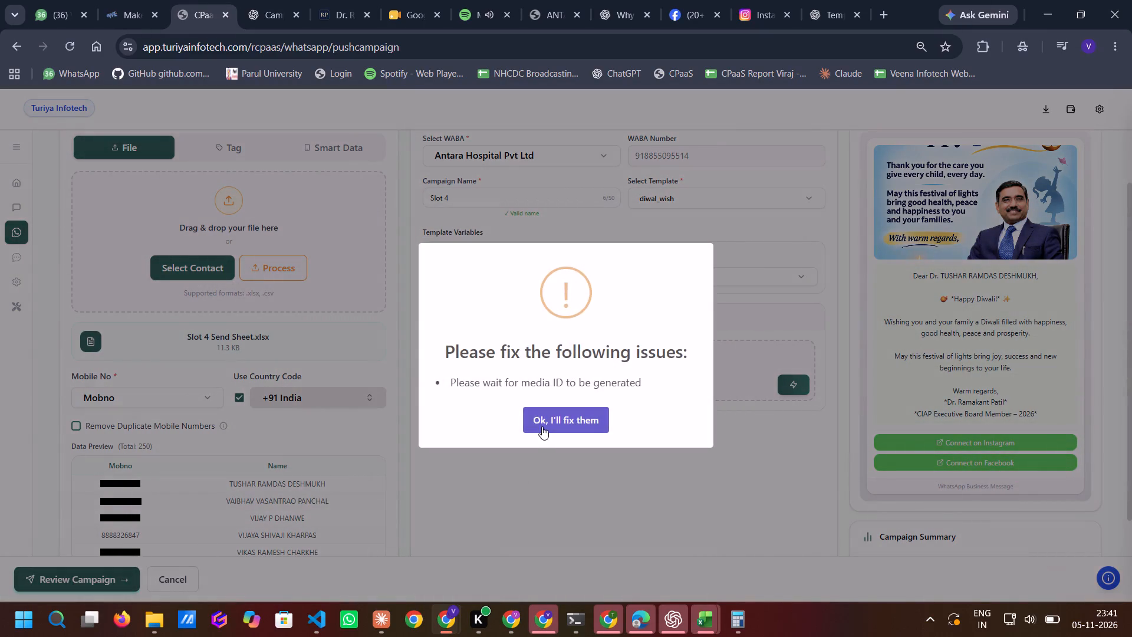
pyautogui.click(542, 426)
pyautogui.scroll(1, 535, 435)
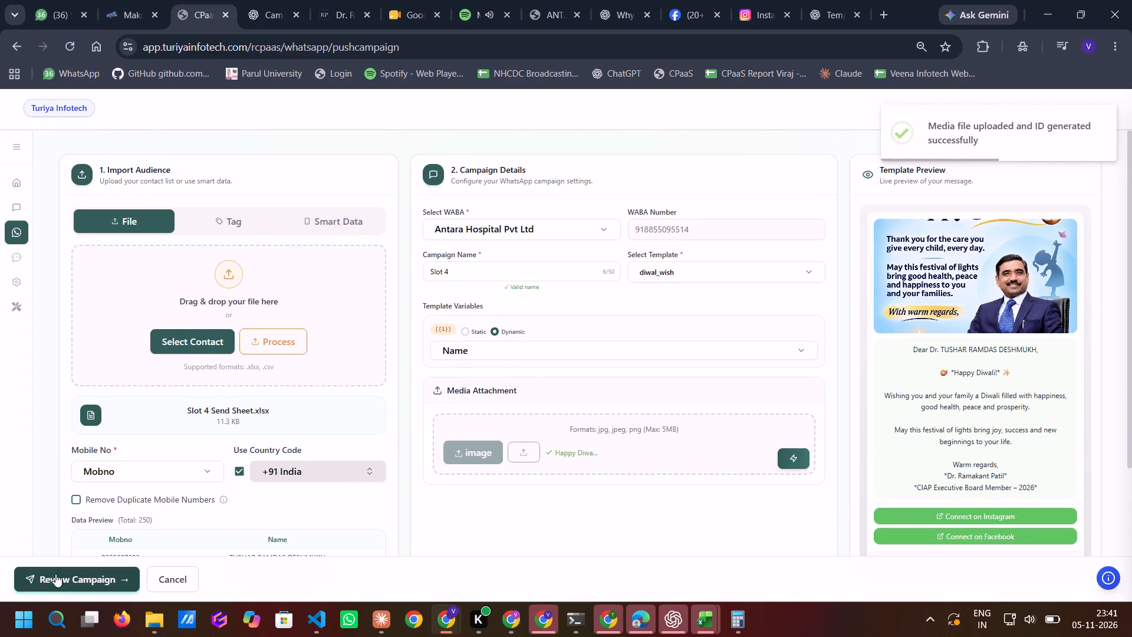
pyautogui.click(57, 573)
# Enable scheduling for the Slot 4 campaign and set its send time to 11/06/2026 11:00 AM.
pyautogui.click(435, 408)
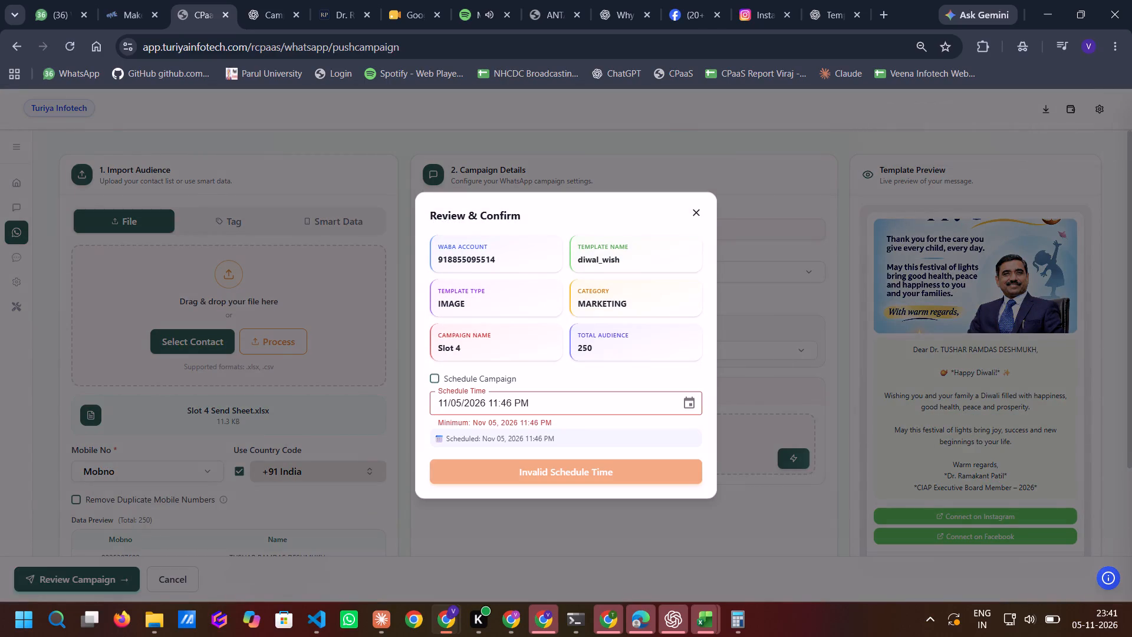
pyautogui.click(692, 402)
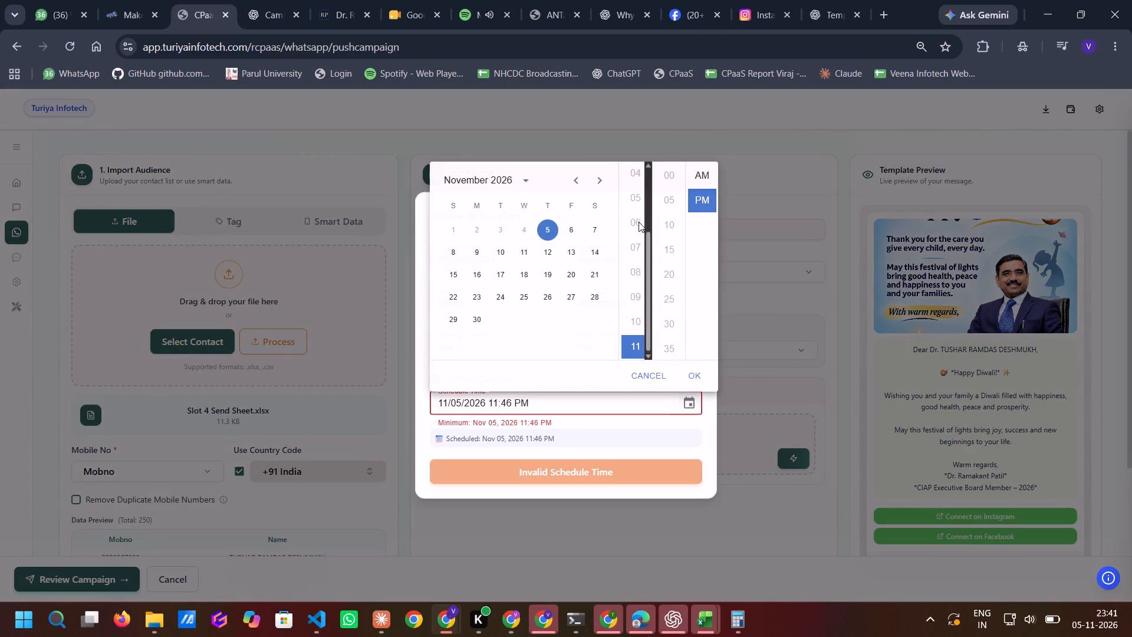
pyautogui.click(571, 226)
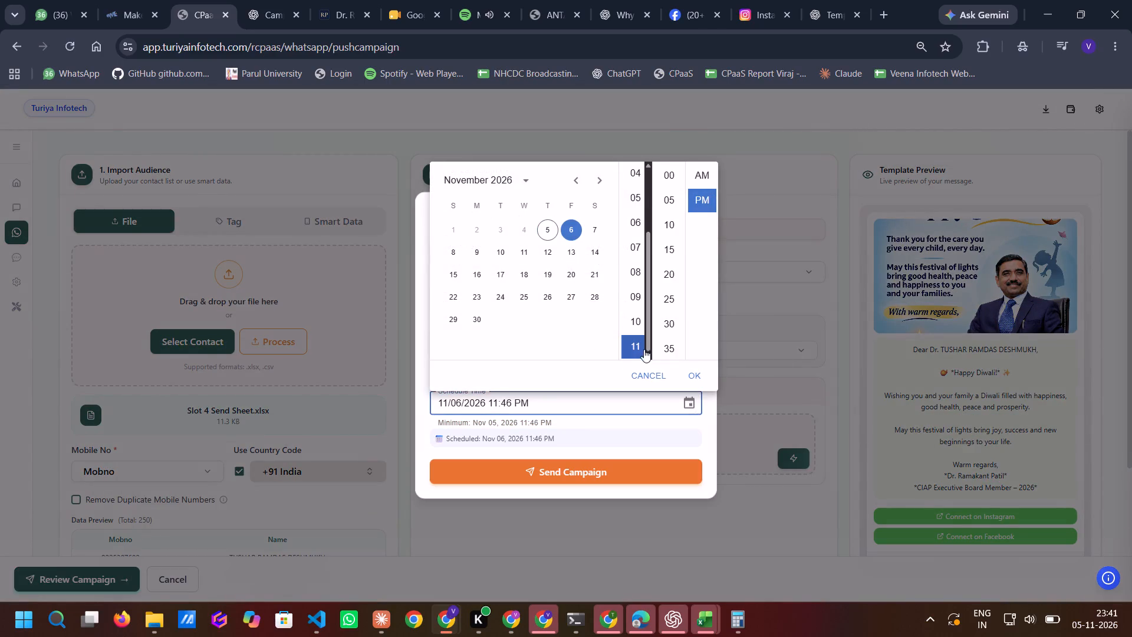
pyautogui.scroll(-2, 633, 321)
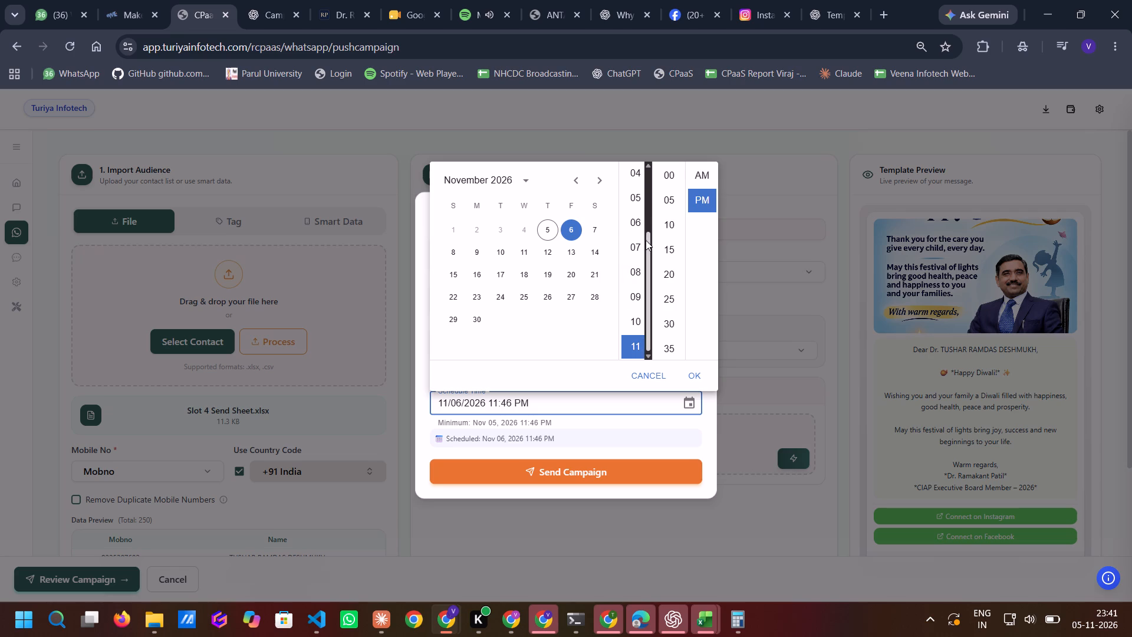
pyautogui.click(709, 172)
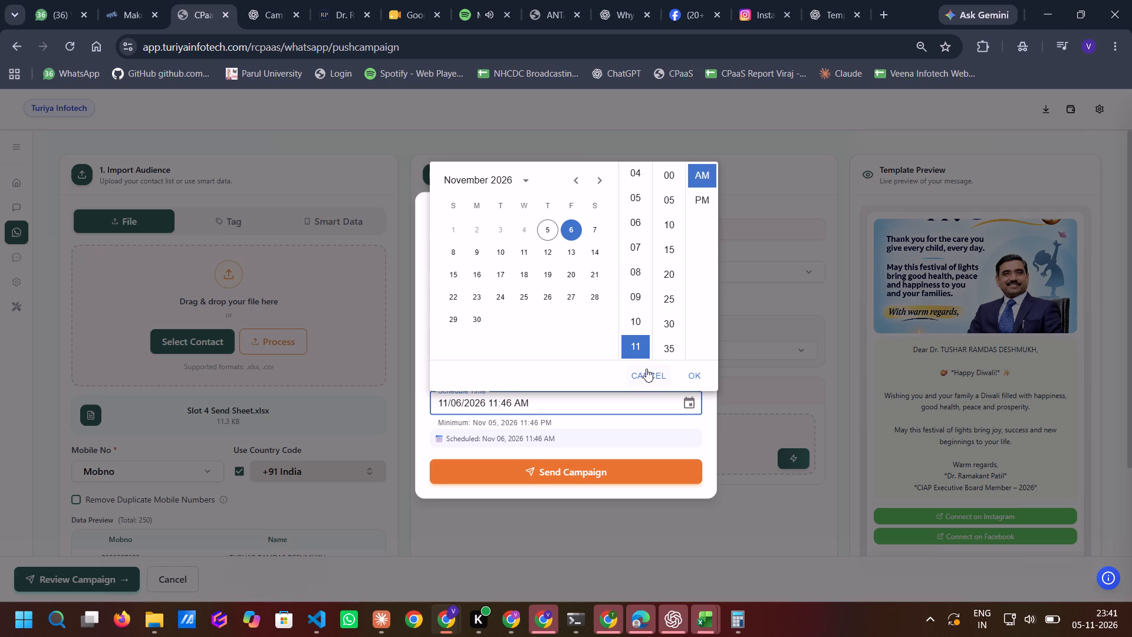
pyautogui.click(703, 198)
pyautogui.scroll(-1, 632, 320)
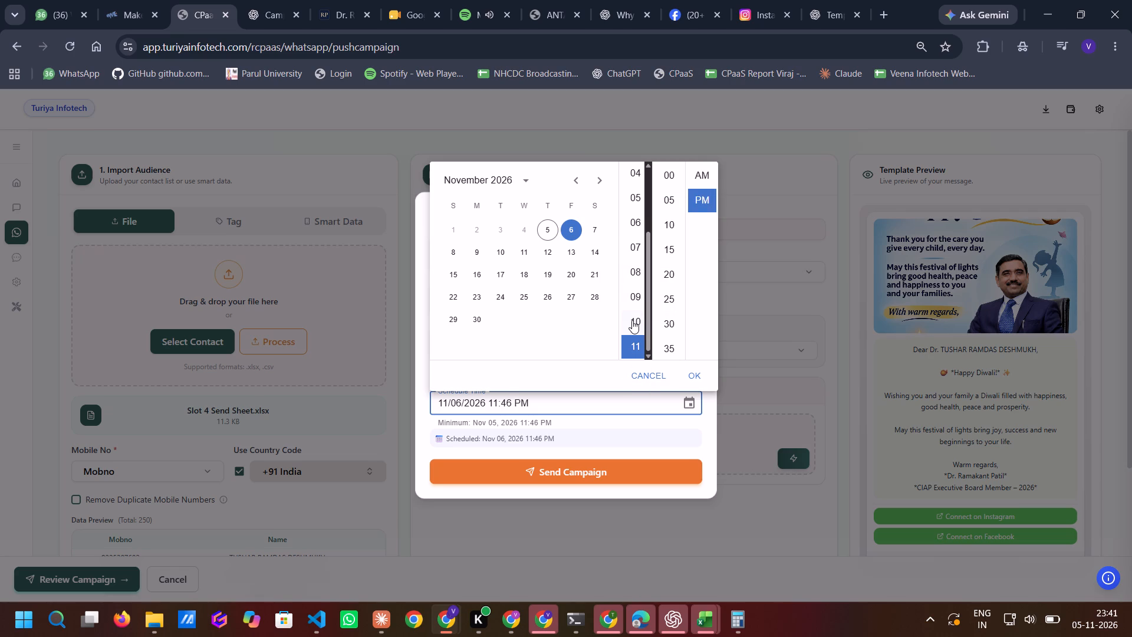
pyautogui.scroll(-1, 632, 320)
pyautogui.scroll(6, 632, 320)
pyautogui.scroll(-1, 636, 311)
pyautogui.click(633, 337)
pyautogui.click(638, 320)
pyautogui.click(639, 344)
pyautogui.click(674, 176)
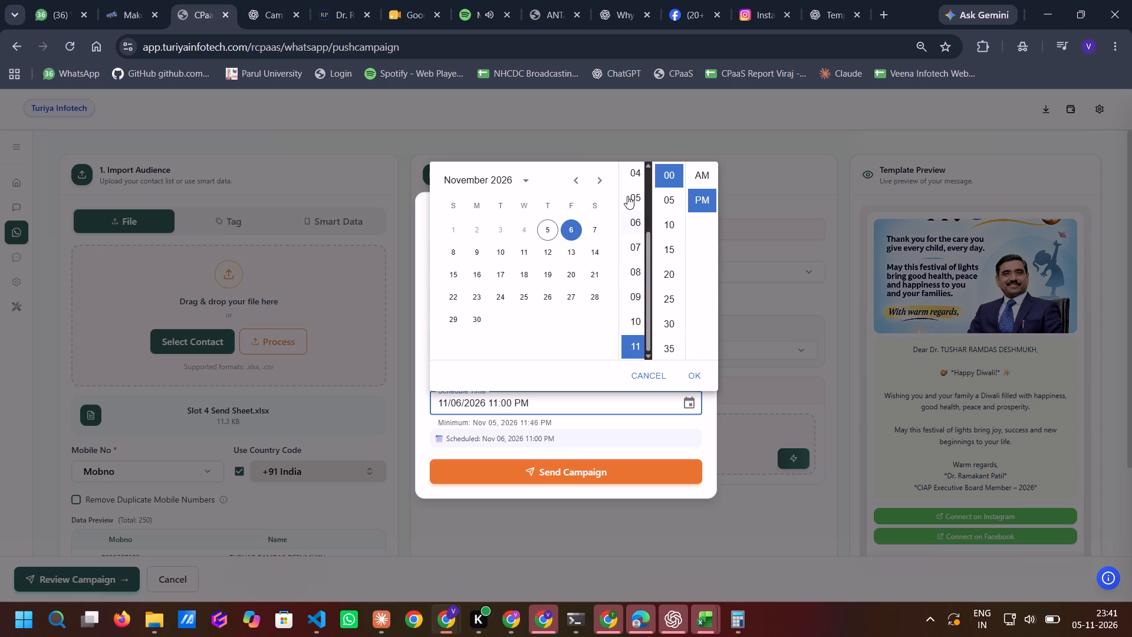
pyautogui.scroll(6, 633, 202)
pyautogui.moveTo(648, 316); pyautogui.dragTo(654, 332)
pyautogui.click(631, 270)
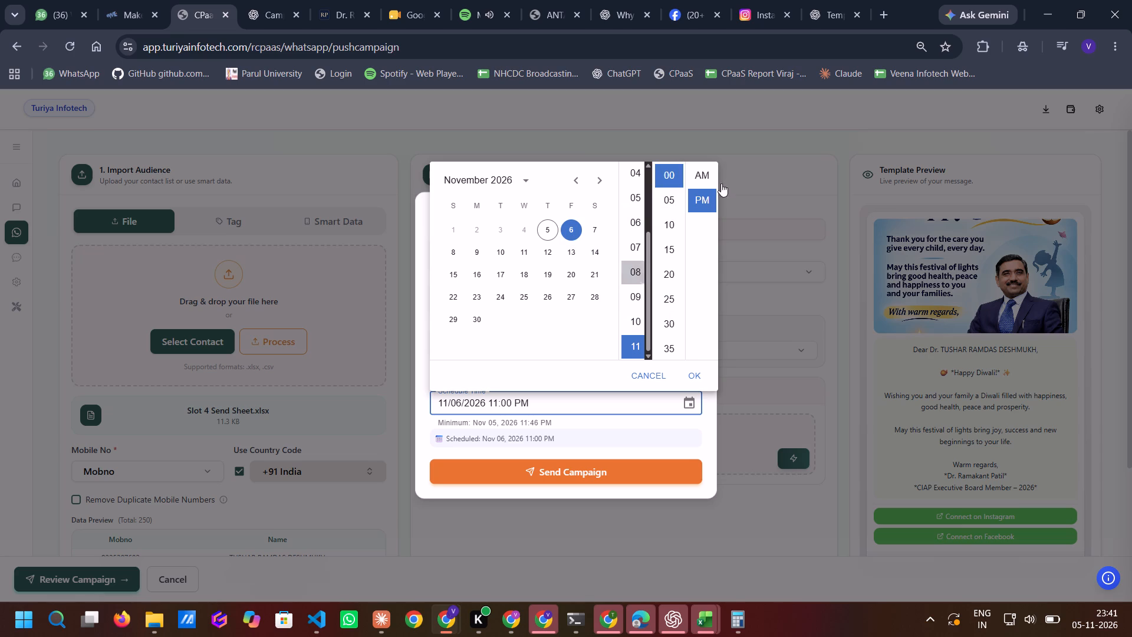
pyautogui.click(712, 166)
pyautogui.click(642, 341)
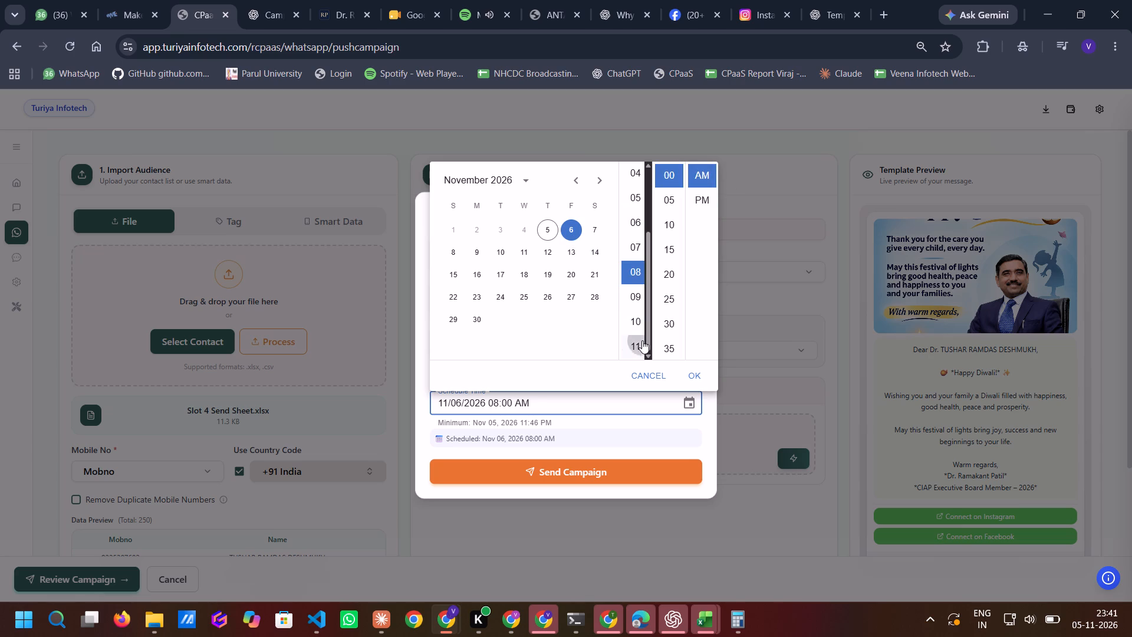
# Change the Slot 4 campaign's scheduled send time to 11/06/2026 12:00 PM.
pyautogui.click(587, 229)
pyautogui.click(574, 231)
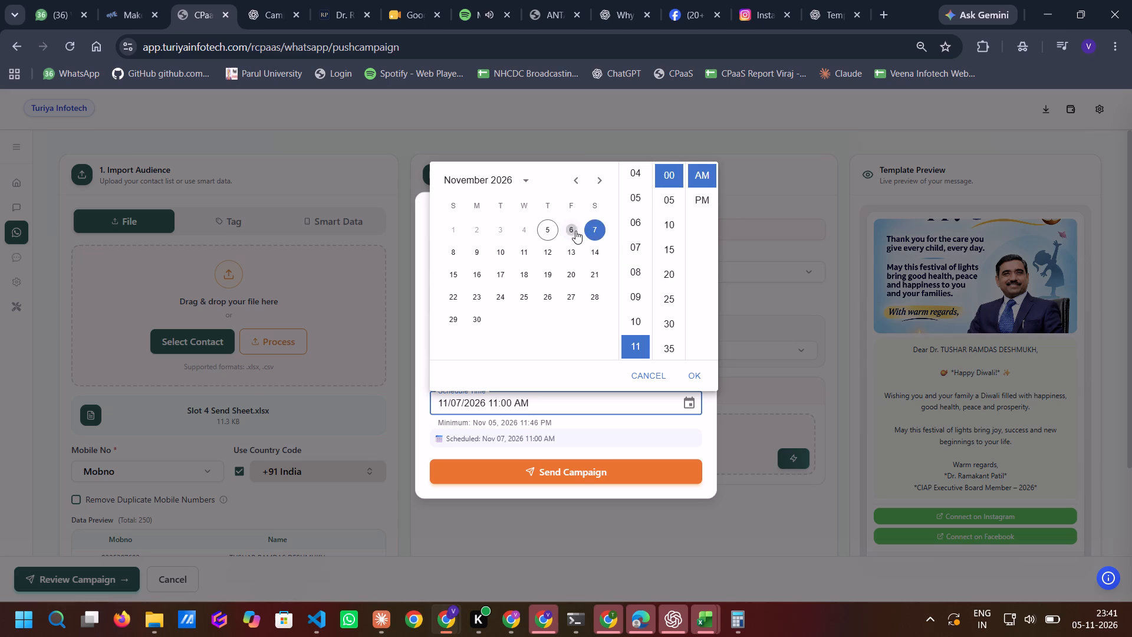
pyautogui.click(643, 173)
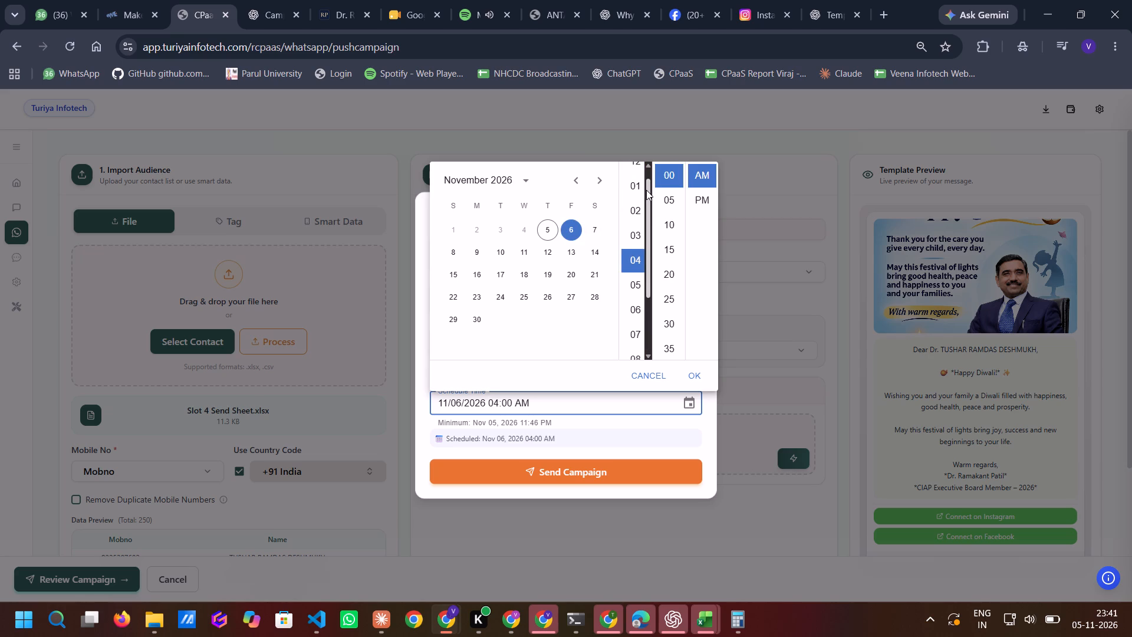
pyautogui.moveTo(646, 190); pyautogui.dragTo(646, 163)
pyautogui.click(640, 169)
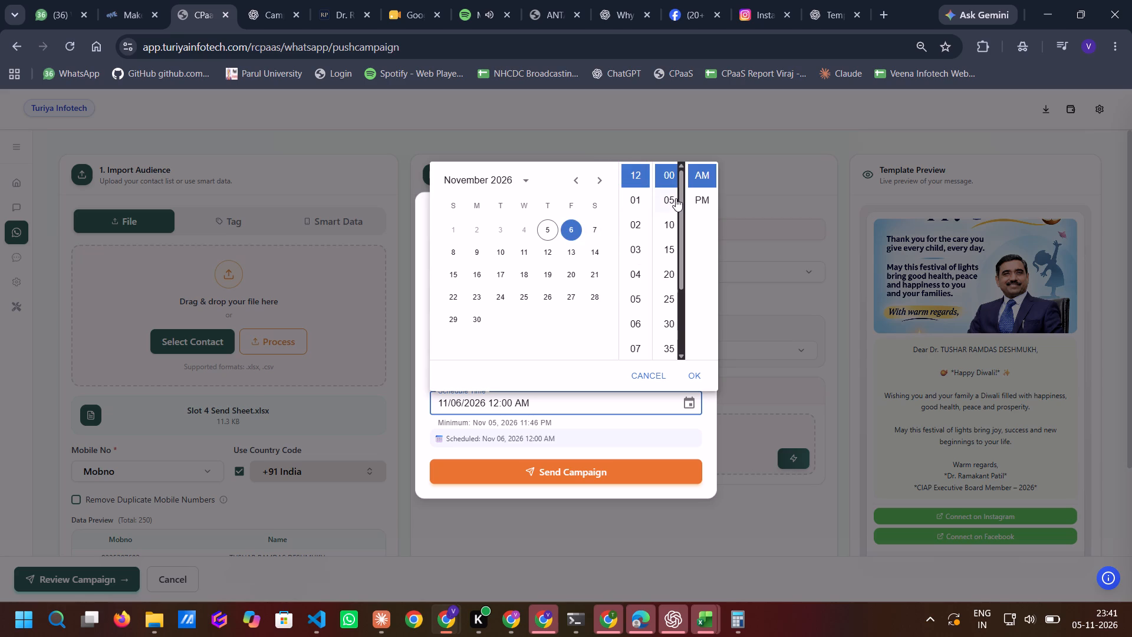
pyautogui.click(702, 193)
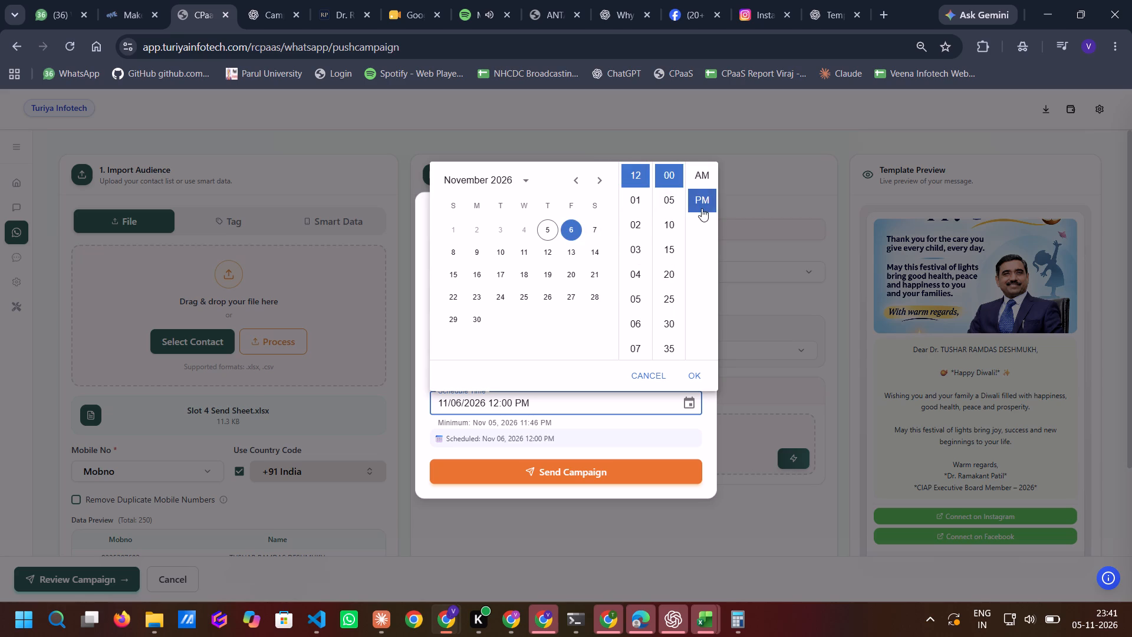
pyautogui.click(700, 376)
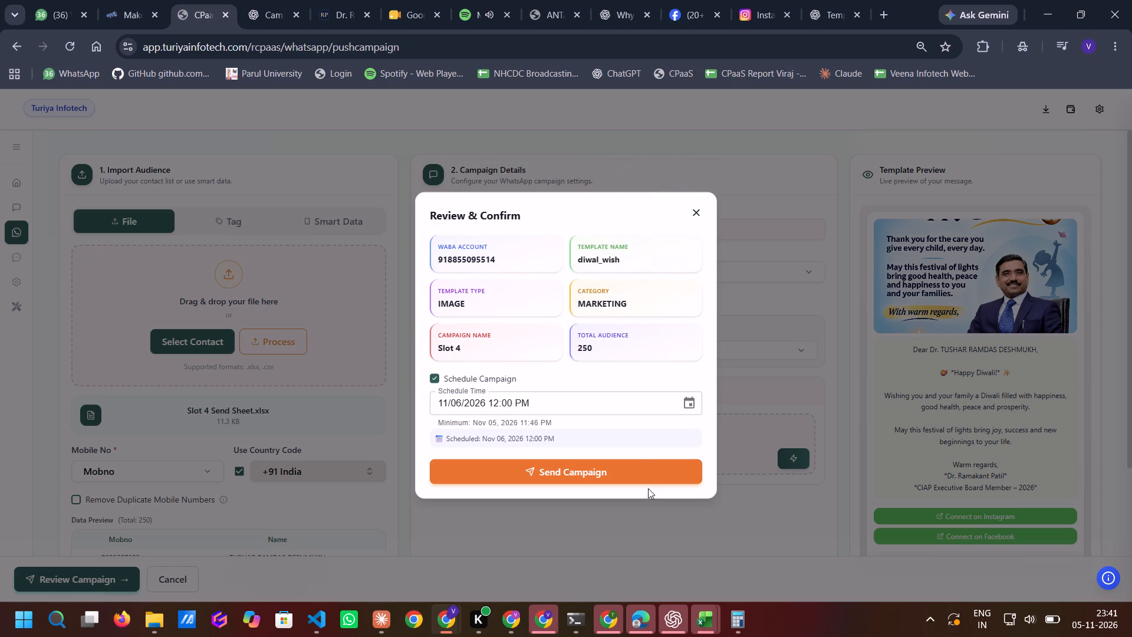
# Submit the scheduled Slot 4 campaign.
pyautogui.click(654, 475)
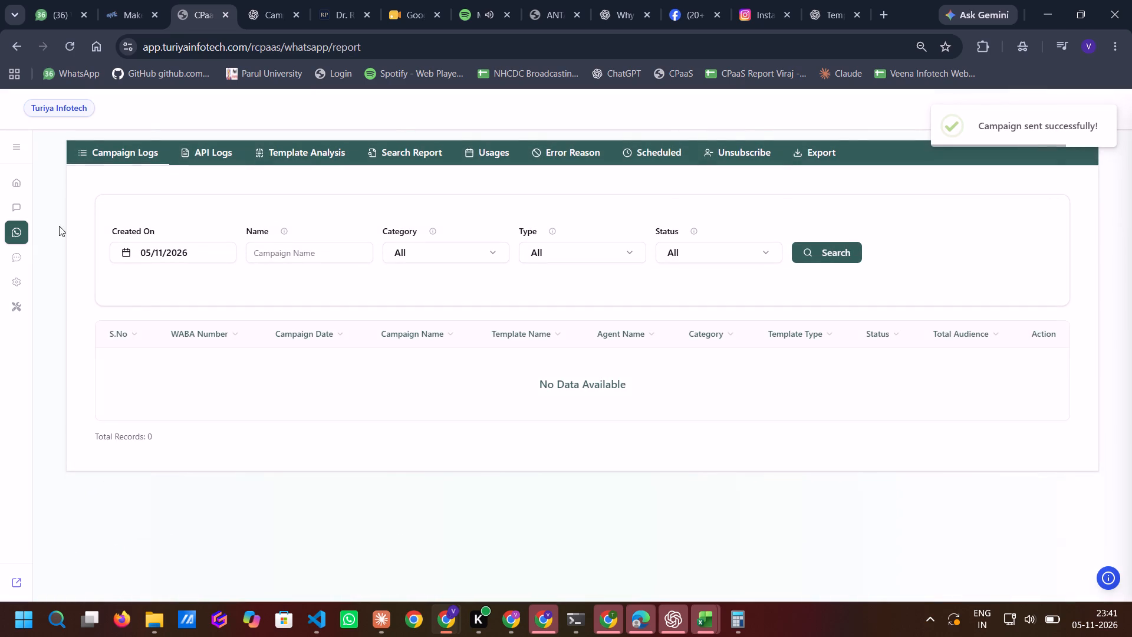
# Start a new WhatsApp push campaign and import and process Slot 5 Send Sheet.xlsx as its audience.
pyautogui.click(22, 239)
pyautogui.click(40, 293)
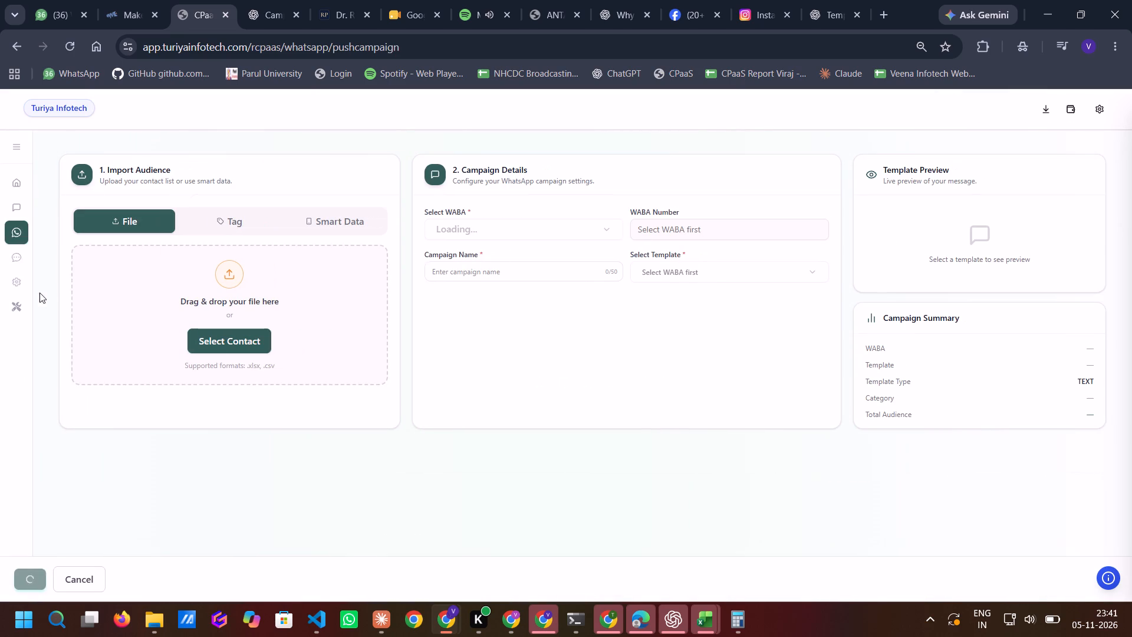
pyautogui.click(265, 339)
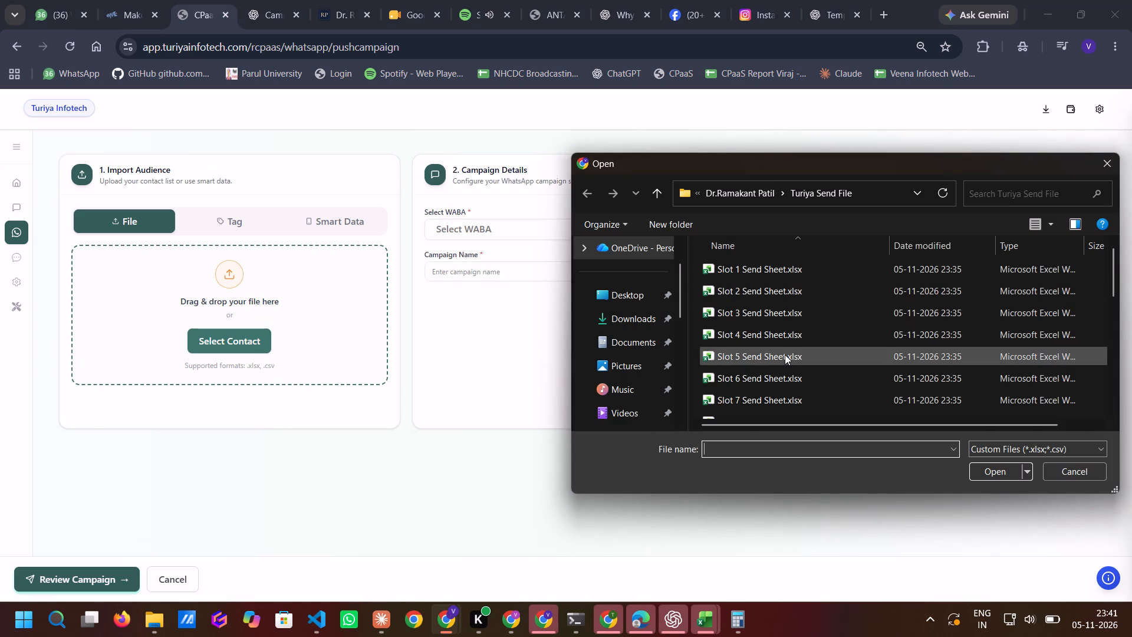
pyautogui.doubleClick(786, 354)
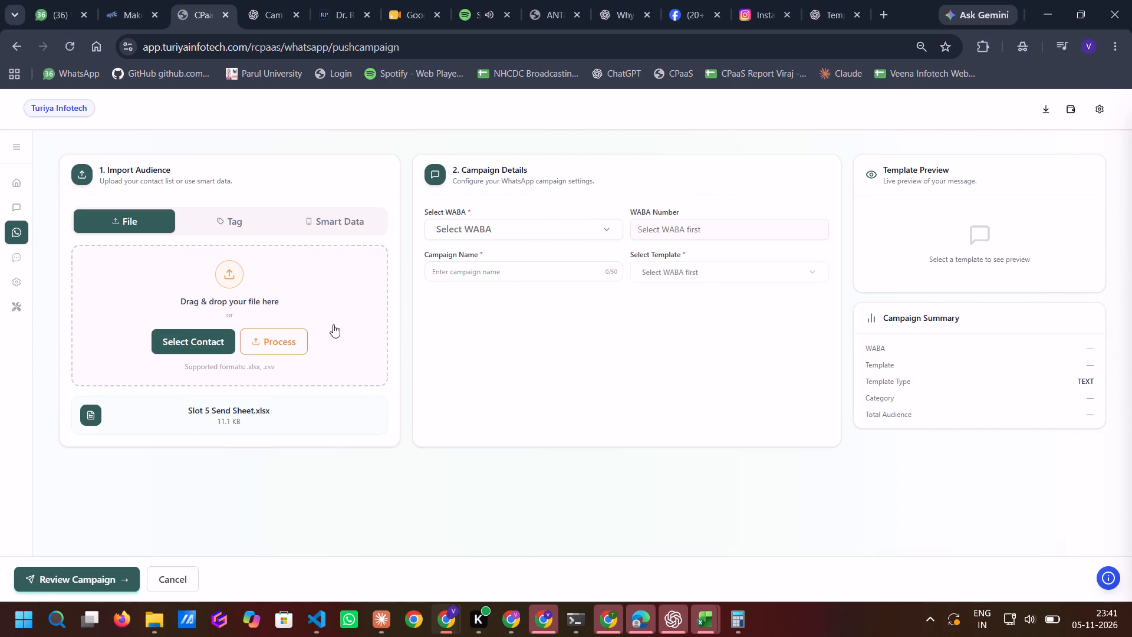
pyautogui.click(287, 331)
# Fill in the campaign details with the Antara Hospital Pvt Ltd WABA, the name Slot 5 and the diwal_wish template.
pyautogui.click(570, 235)
pyautogui.click(567, 255)
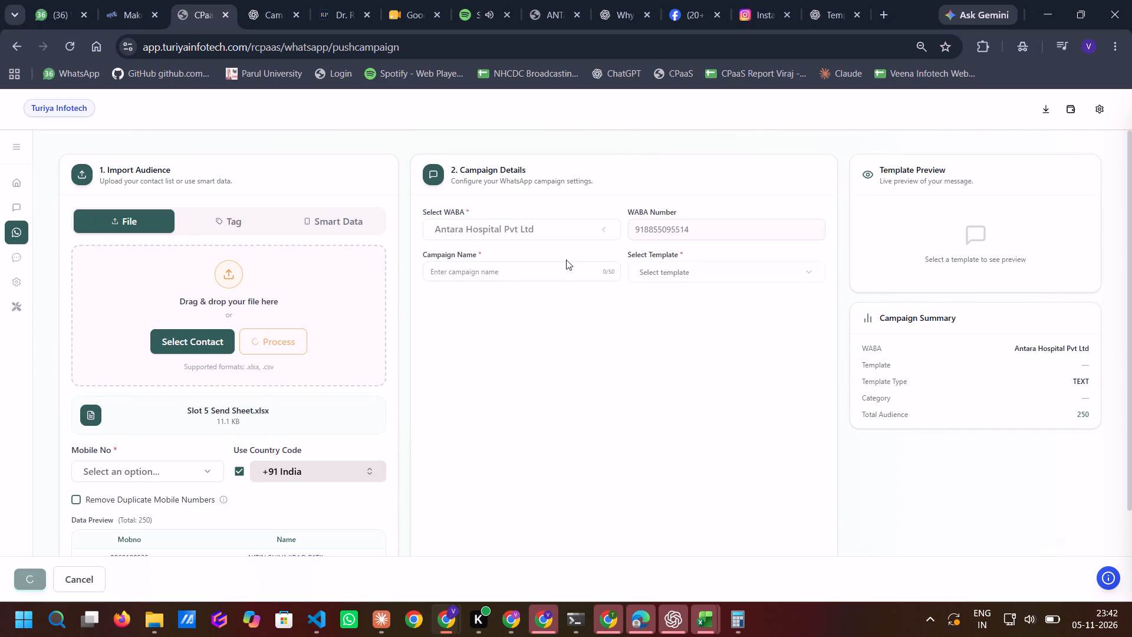
pyautogui.click(564, 270)
pyautogui.hotkey('ctrl', 'v')
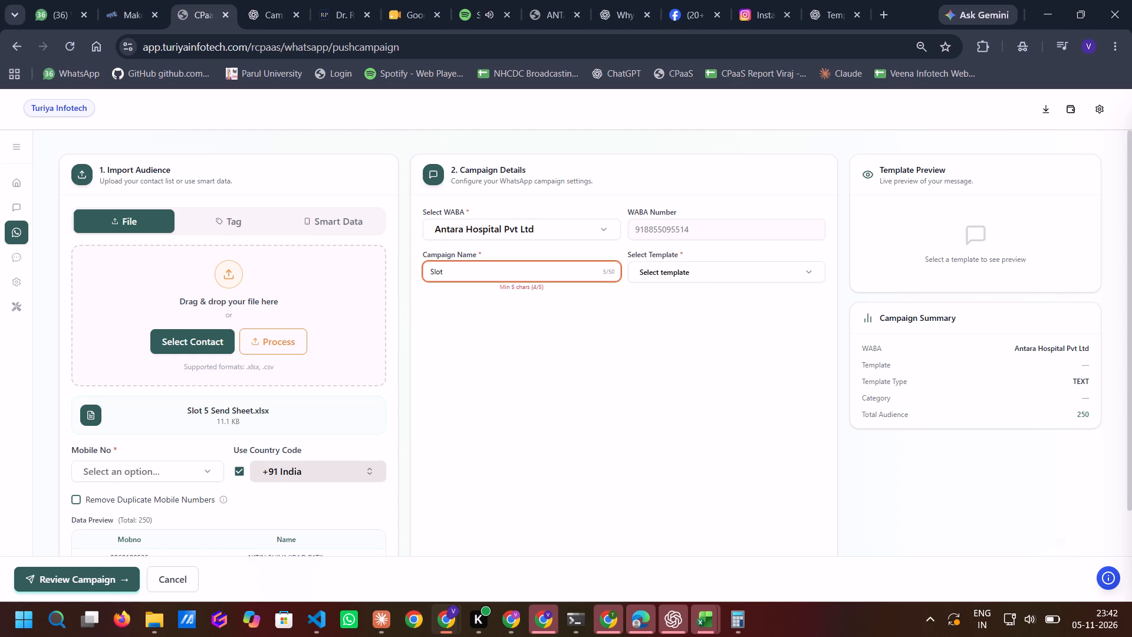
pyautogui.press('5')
pyautogui.click(679, 271)
pyautogui.click(670, 292)
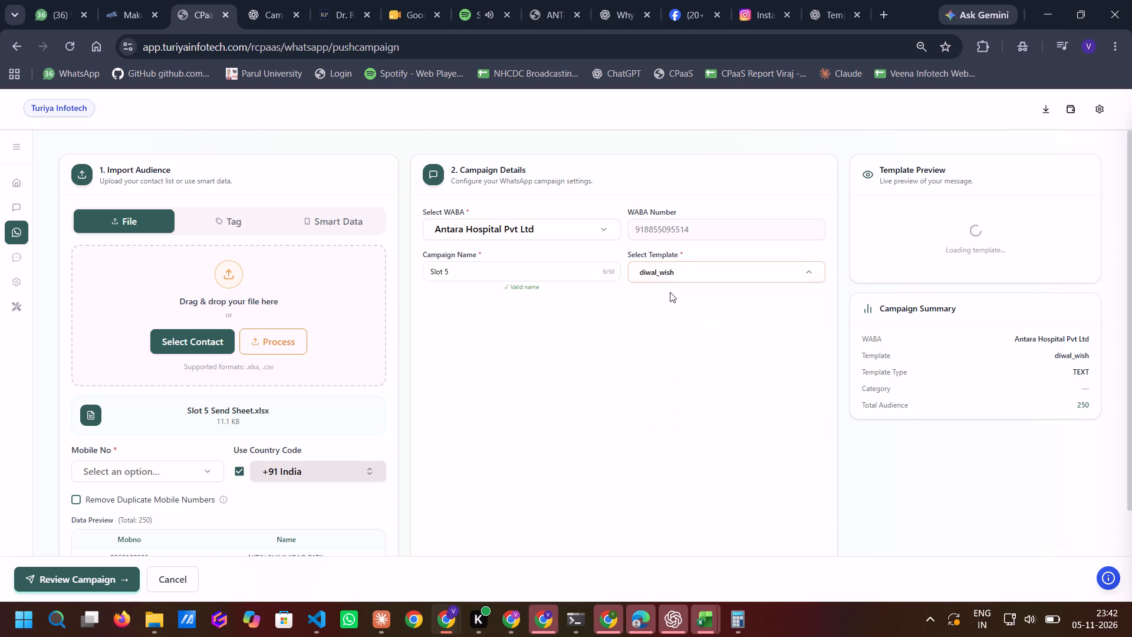
# Map the mobile number to the Mobno column and template variable {{1}} dynamically to the Name column.
pyautogui.click(186, 469)
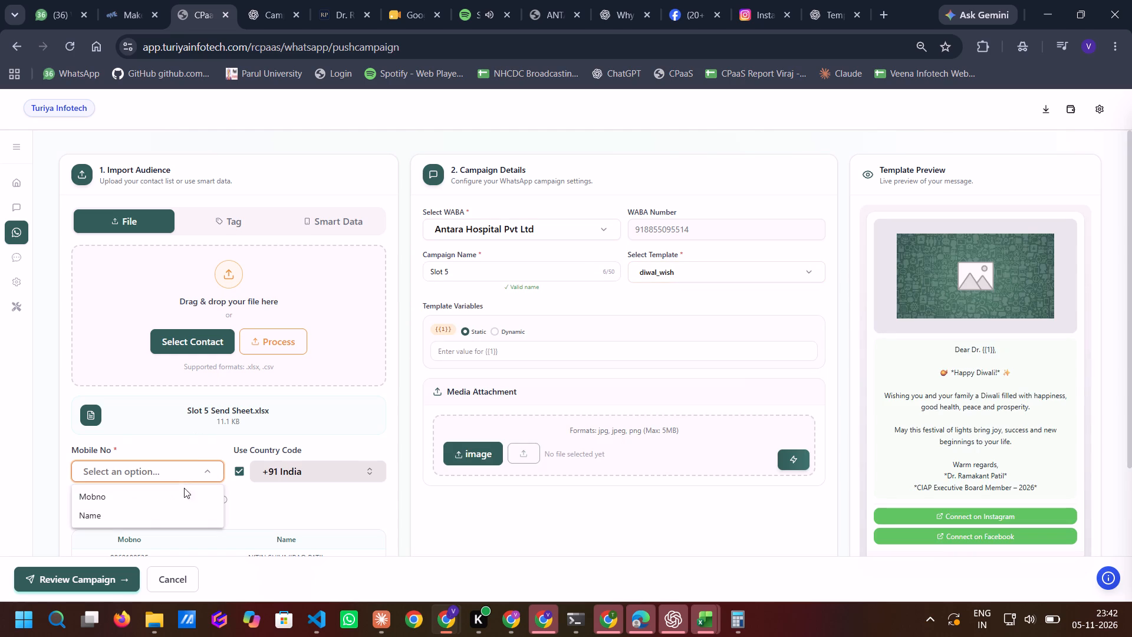
pyautogui.click(184, 491)
pyautogui.click(492, 334)
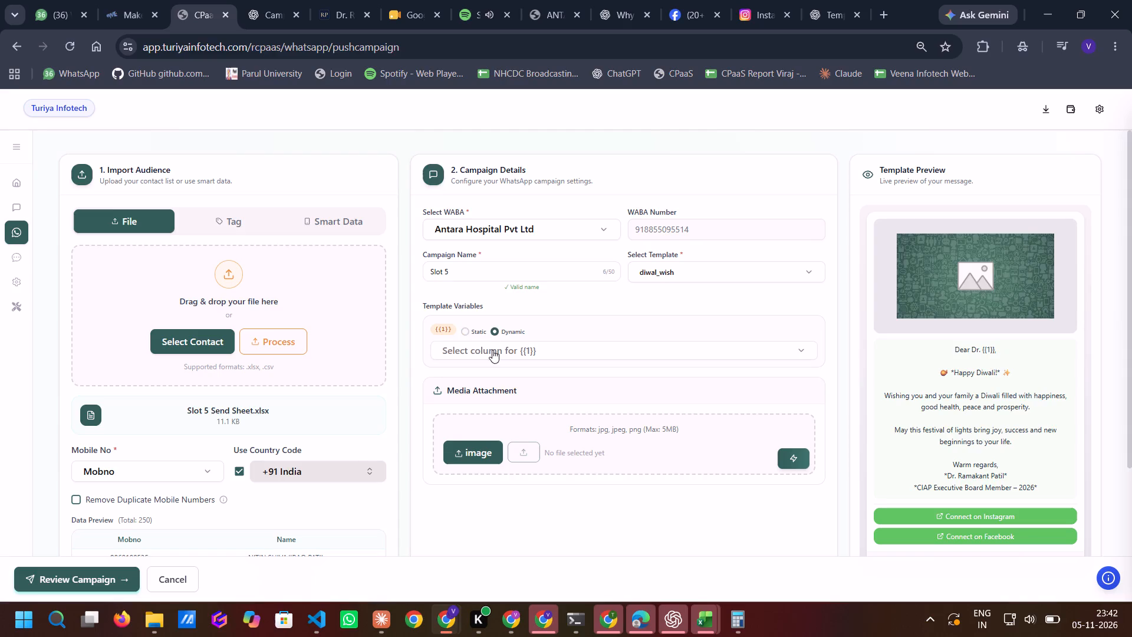
pyautogui.click(492, 350)
pyautogui.click(490, 386)
# Attach the Happy Diwali Pediatricians Tribute.png image to the Slot 5 template and upload it.
pyautogui.click(473, 457)
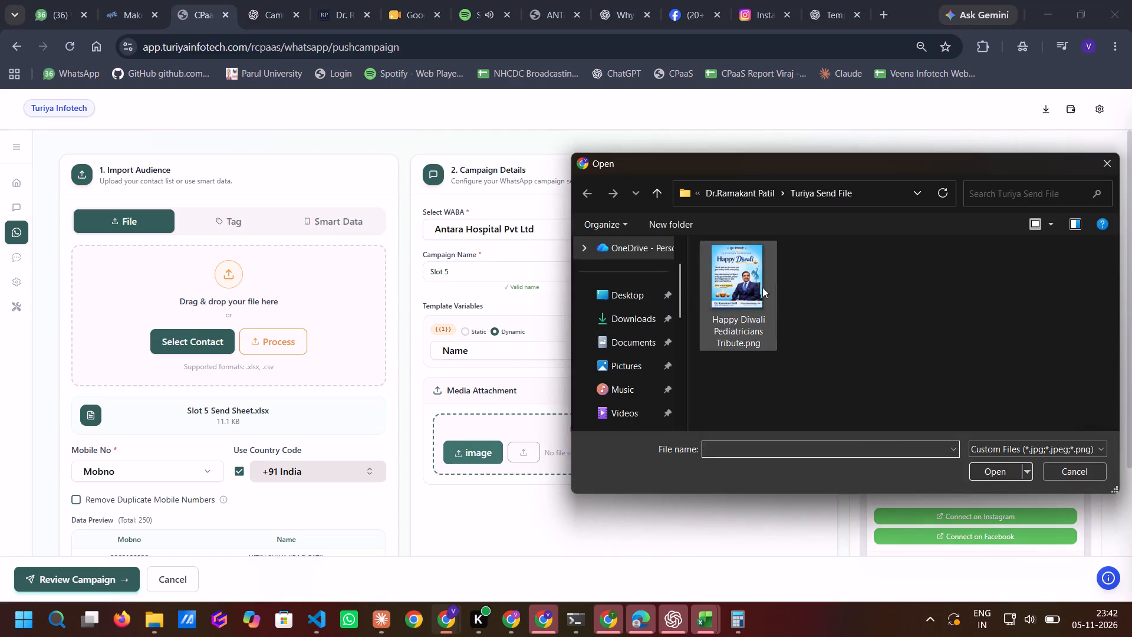
pyautogui.doubleClick(762, 287)
pyautogui.click(531, 454)
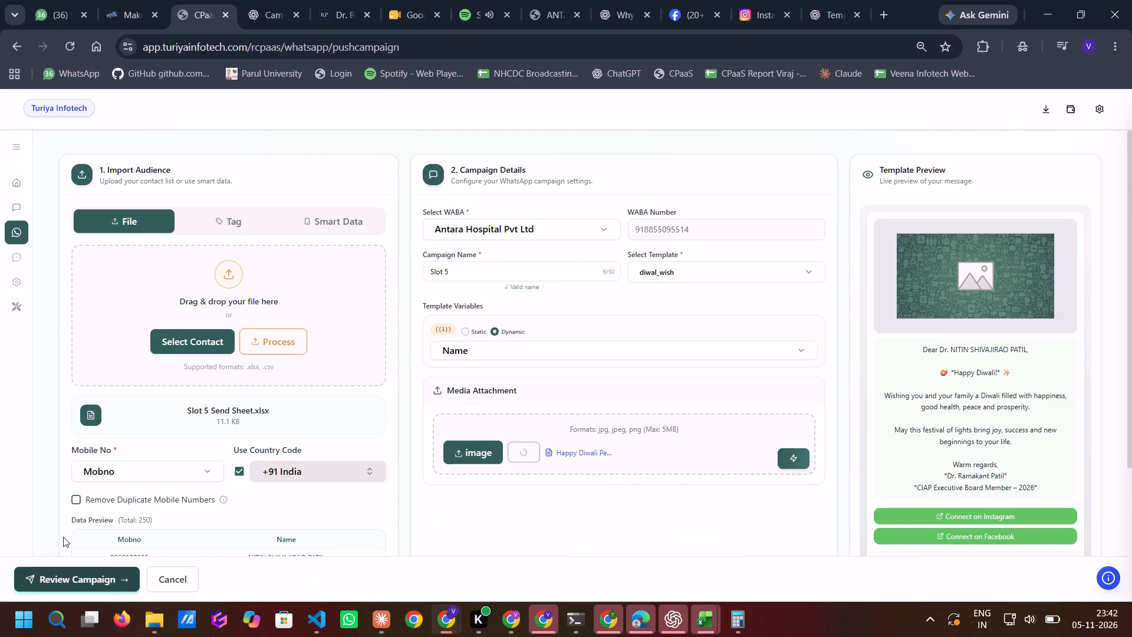
# Enable removal of duplicate mobile numbers for the Slot 5 audience.
pyautogui.click(74, 497)
# Bring up the review summary for the Slot 5 campaign once its media ID is generated.
pyautogui.scroll(-7, 143, 505)
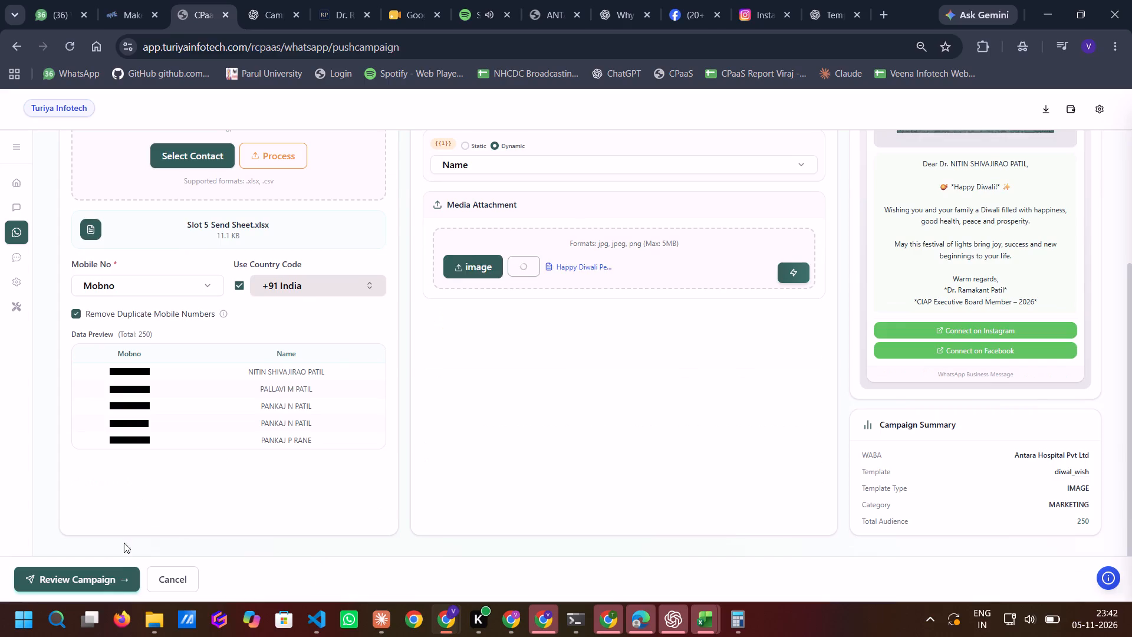
pyautogui.click(117, 578)
pyautogui.click(554, 422)
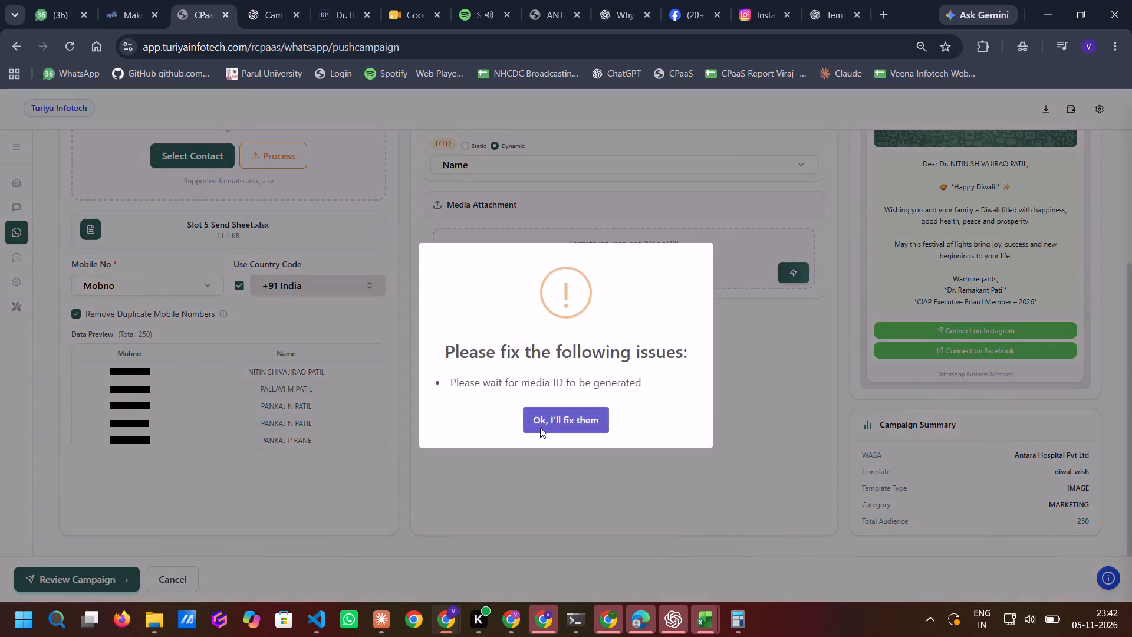
pyautogui.scroll(5, 164, 520)
pyautogui.click(52, 583)
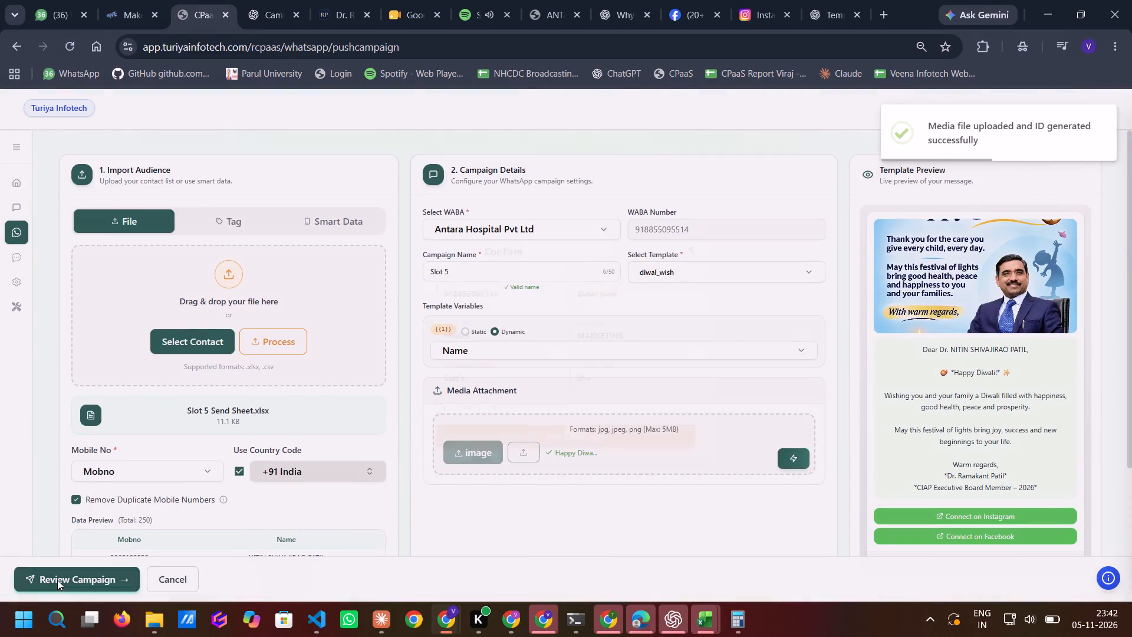
# Enable scheduling for the Slot 5 campaign and set its send time to 11/06/2026 02:00 PM.
pyautogui.click(439, 413)
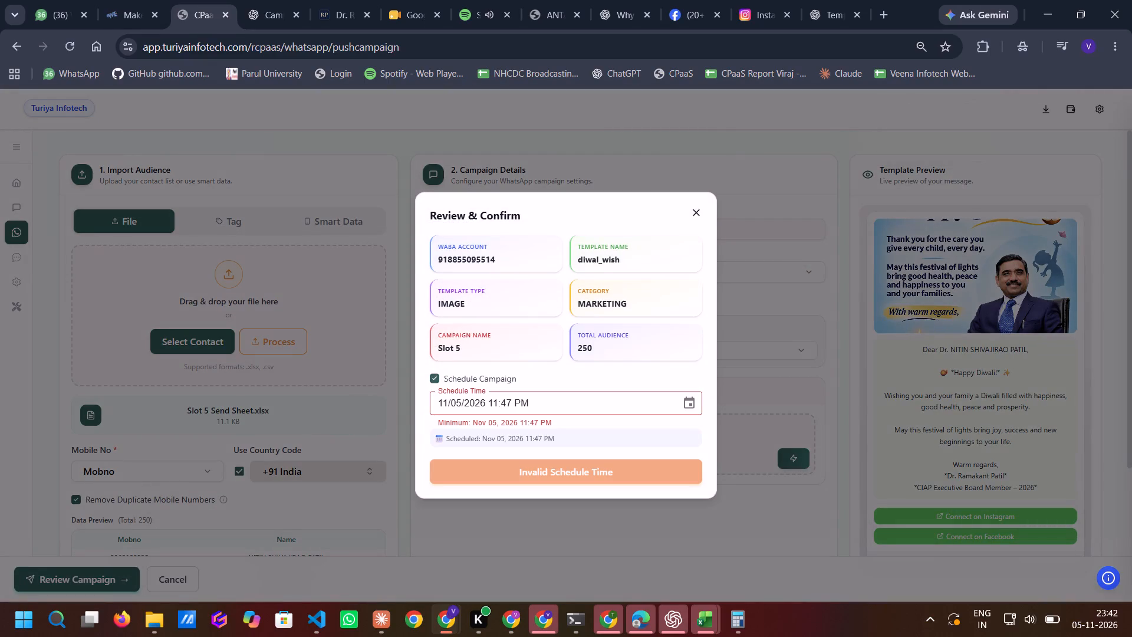
pyautogui.click(687, 411)
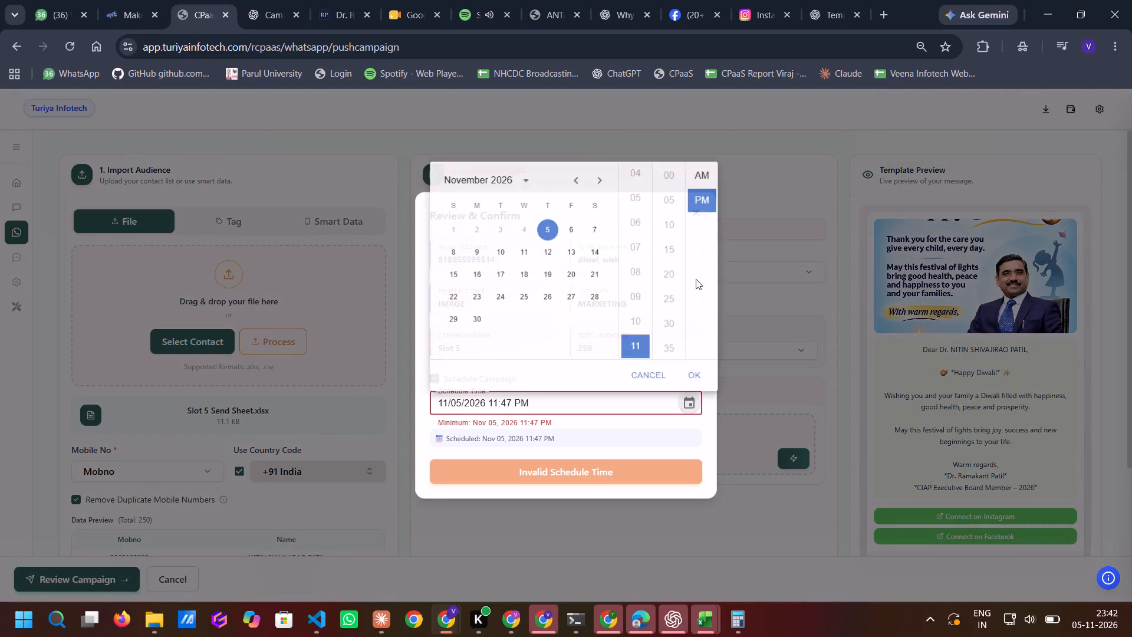
pyautogui.click(572, 235)
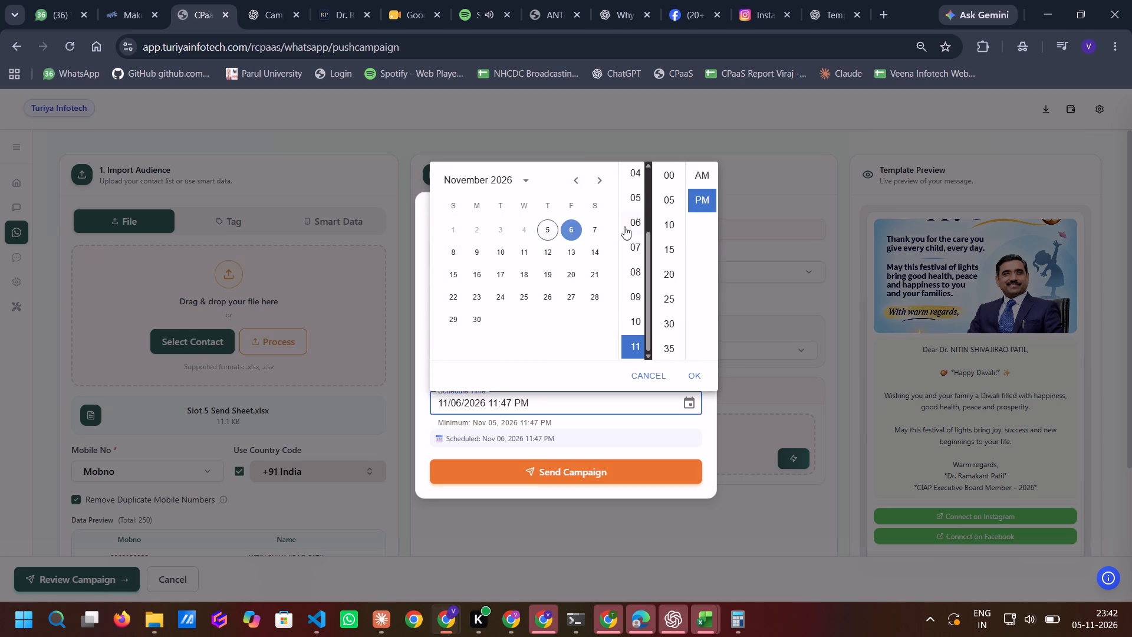
pyautogui.scroll(18, 636, 206)
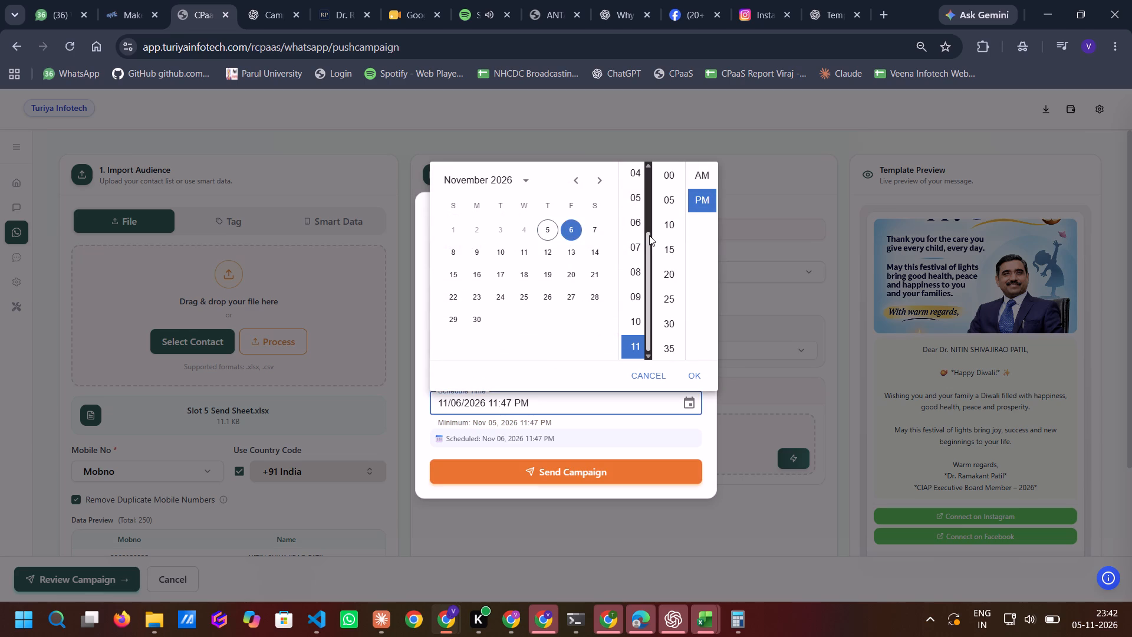
pyautogui.scroll(4, 649, 235)
pyautogui.moveTo(646, 242); pyautogui.dragTo(648, 182)
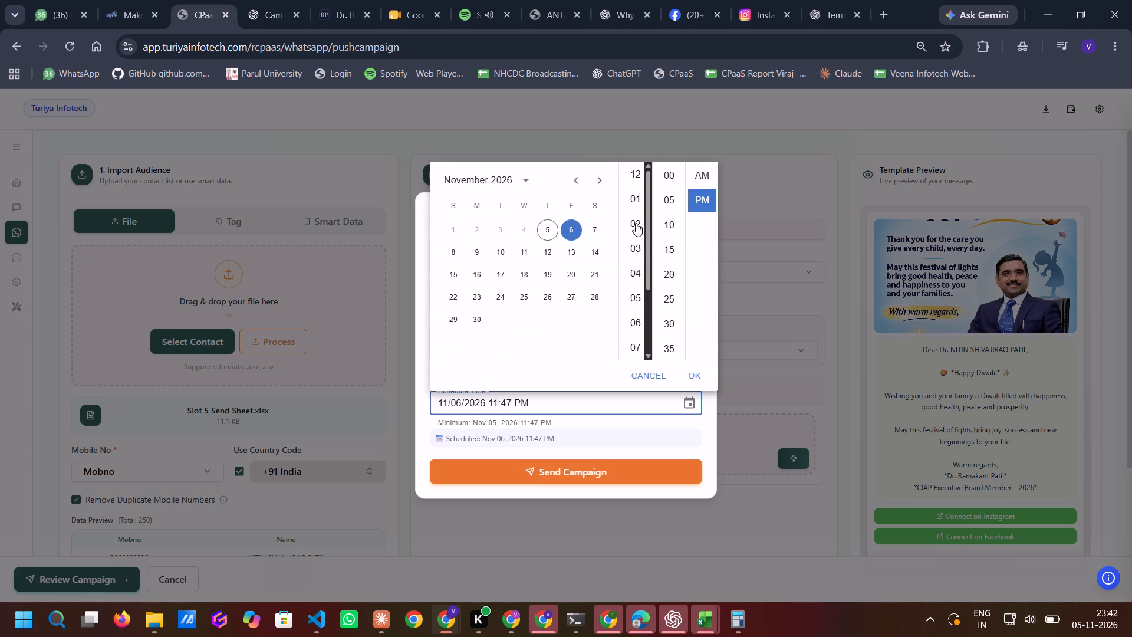
pyautogui.click(634, 223)
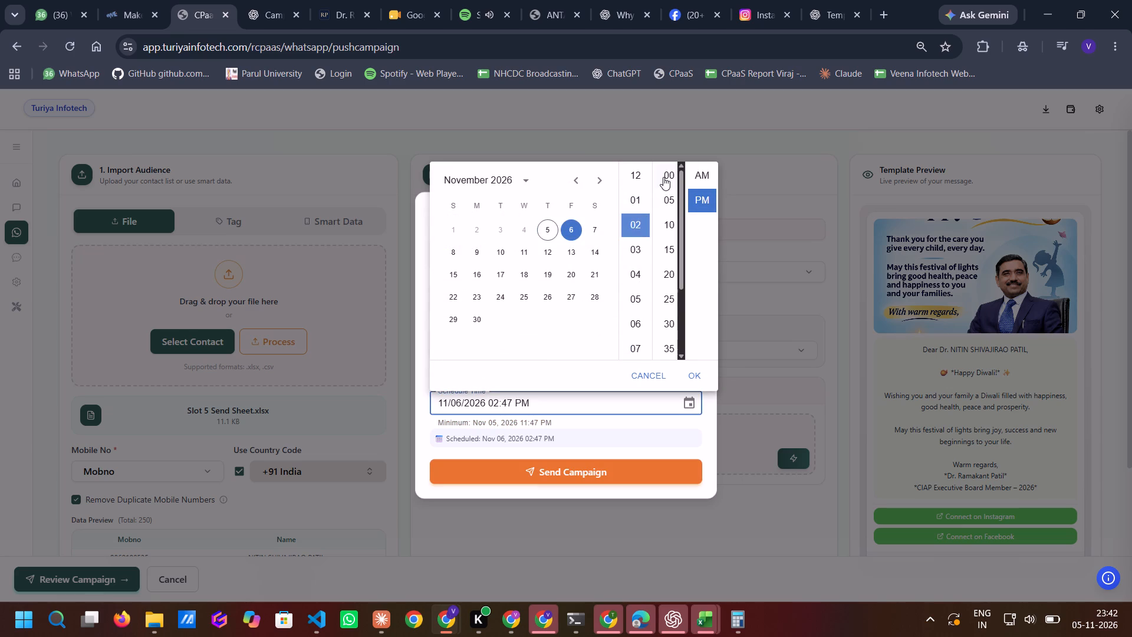
pyautogui.click(663, 176)
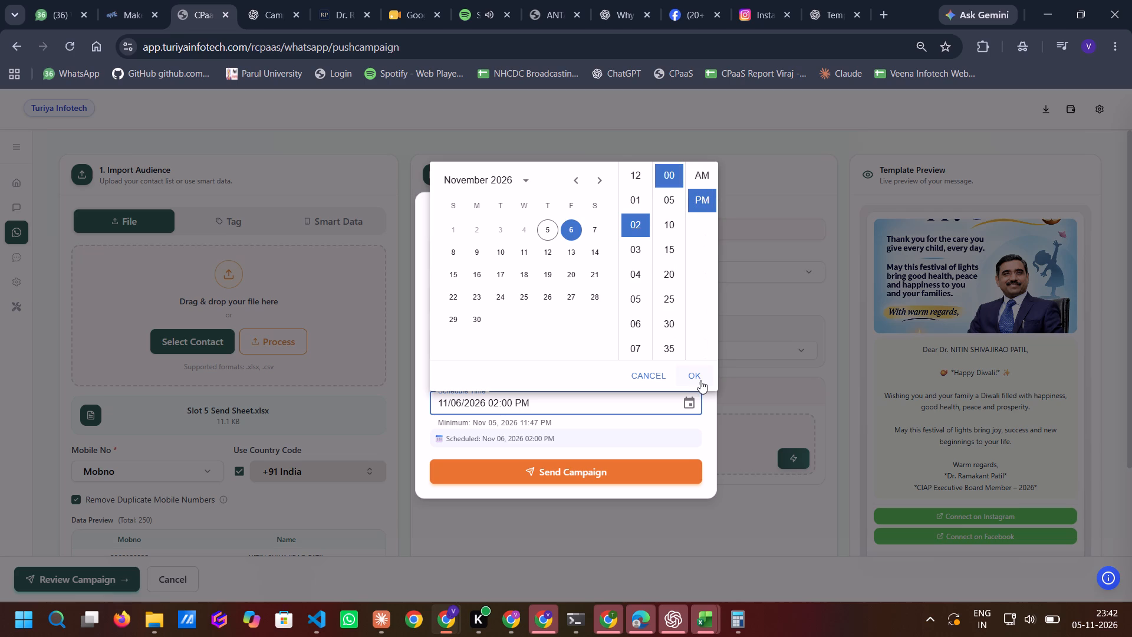
pyautogui.click(700, 380)
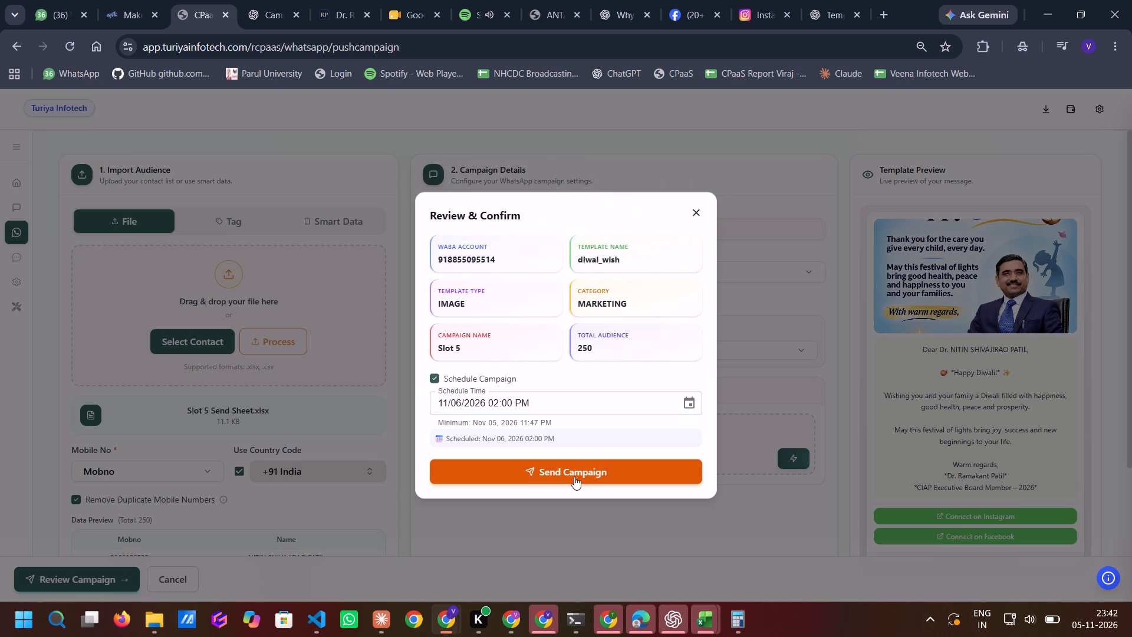
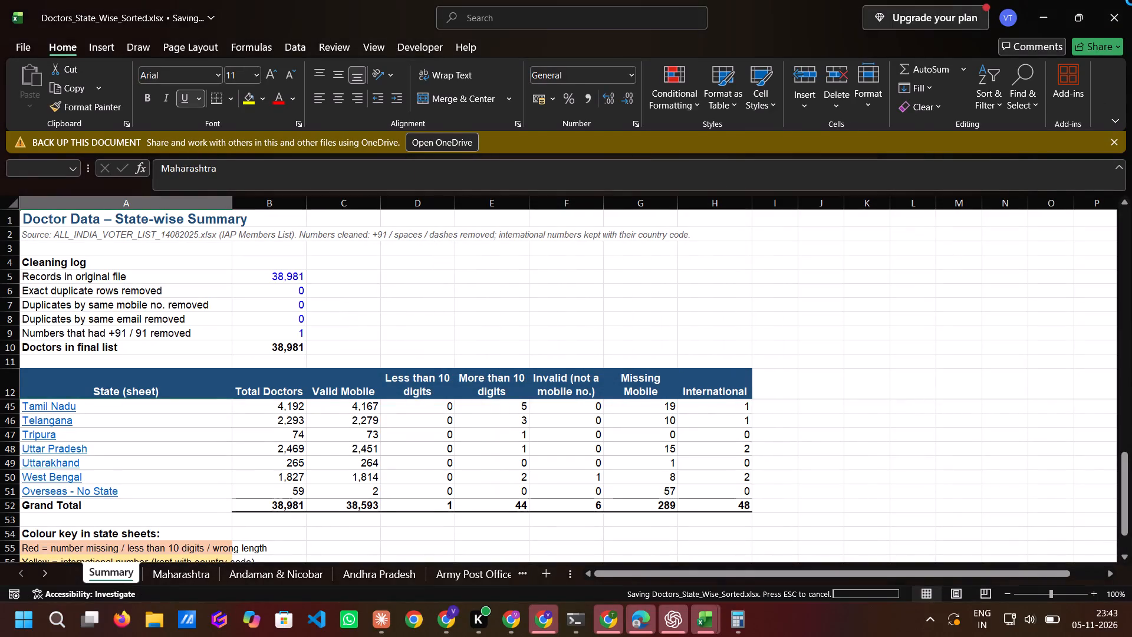
# Close the open Excel workbooks, including Doctors_State_Wise_Sorted.xlsx and diwali send sheet.xlsx.
pyautogui.click(1120, 9)
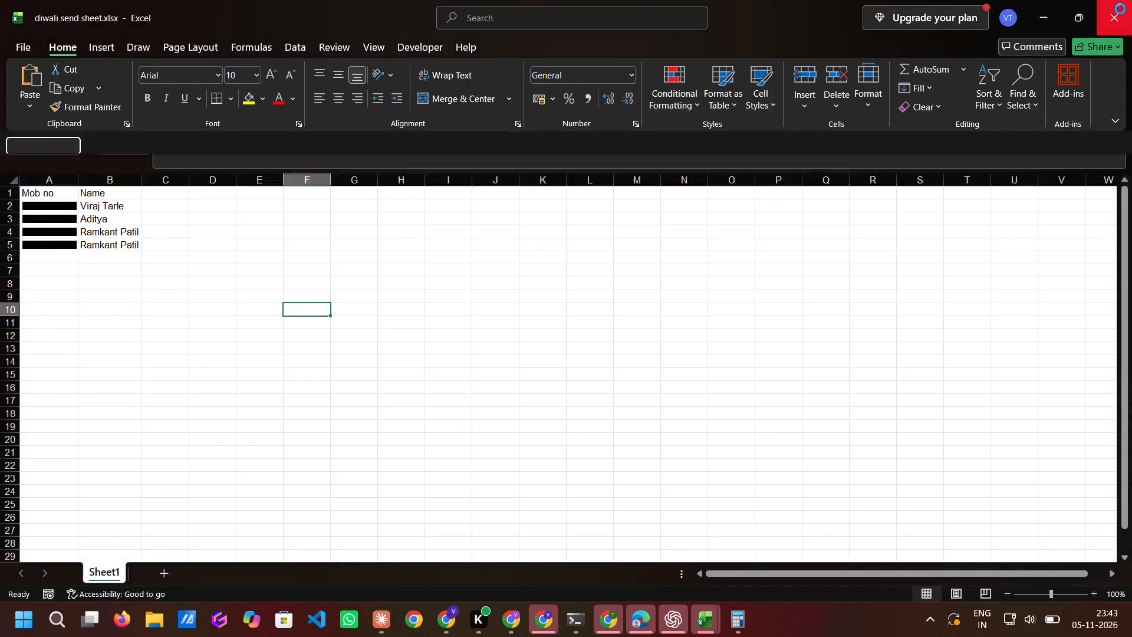
pyautogui.click(1120, 9)
pyautogui.tripleClick(1120, 9)
# Close the remaining Claude, Codex, Edge and Chrome windows, leaving the terminal and Calculator open on the desktop.
pyautogui.doubleClick(1120, 9)
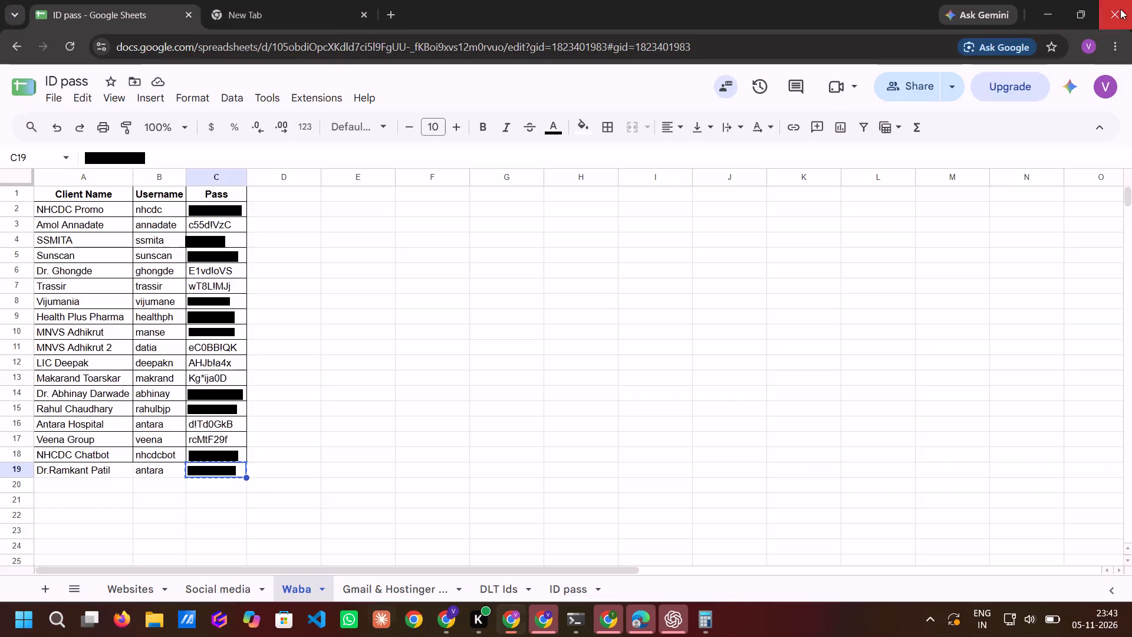
pyautogui.tripleClick(1120, 9)
pyautogui.tripleClick(1120, 9)
pyautogui.tripleClick(1120, 9)
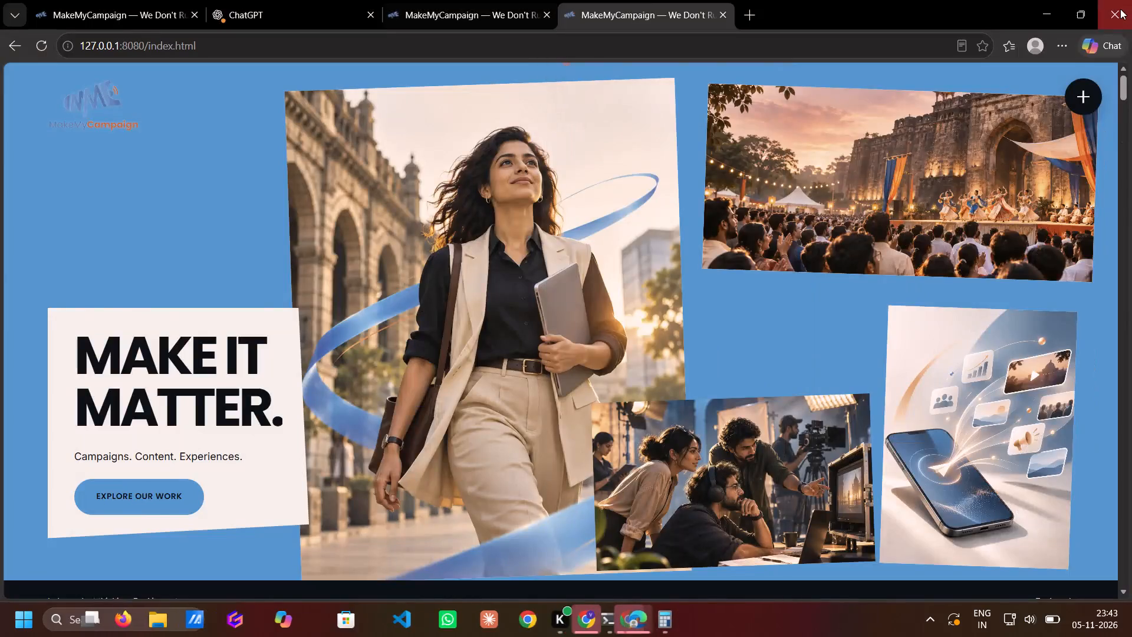
pyautogui.tripleClick(1120, 9)
pyautogui.tripleClick(1120, 9)
pyautogui.doubleClick(1120, 9)
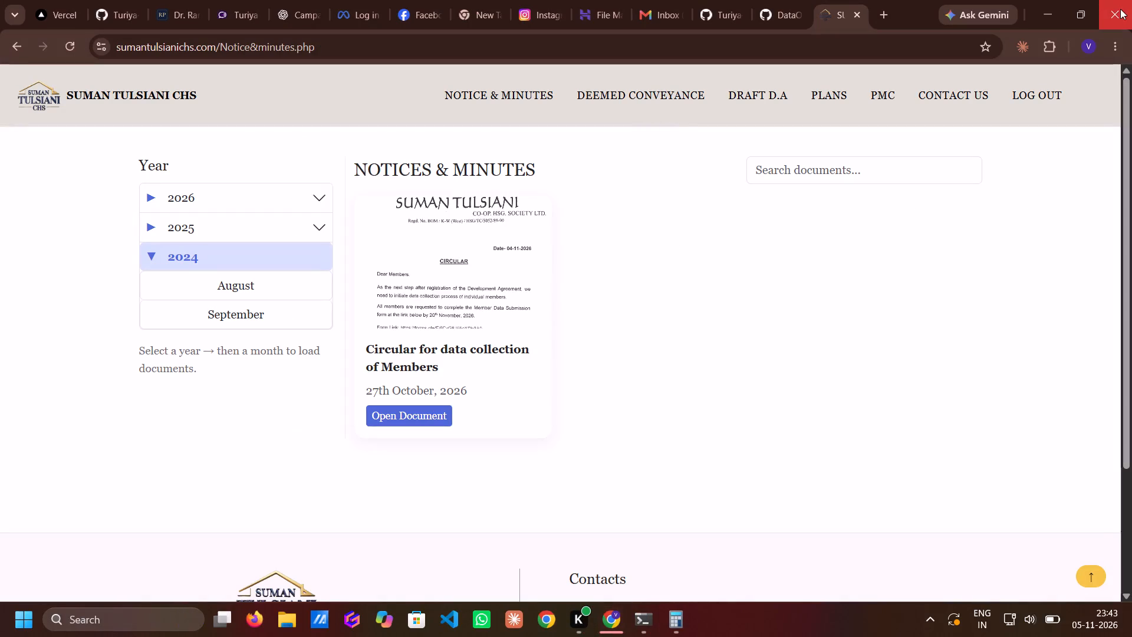
pyautogui.click(1120, 9)
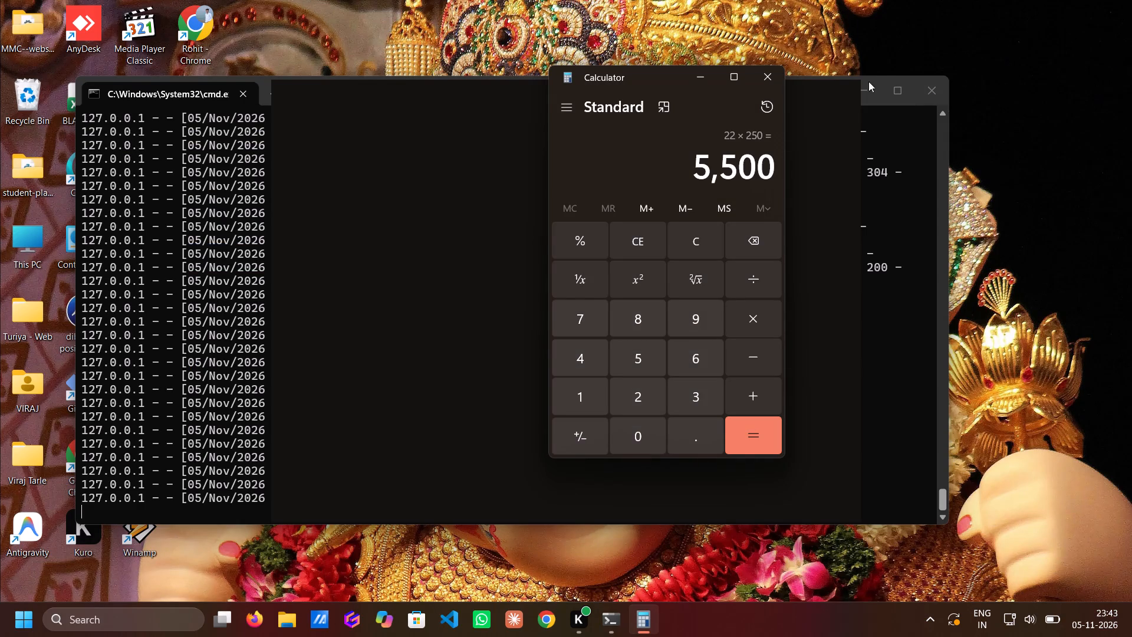